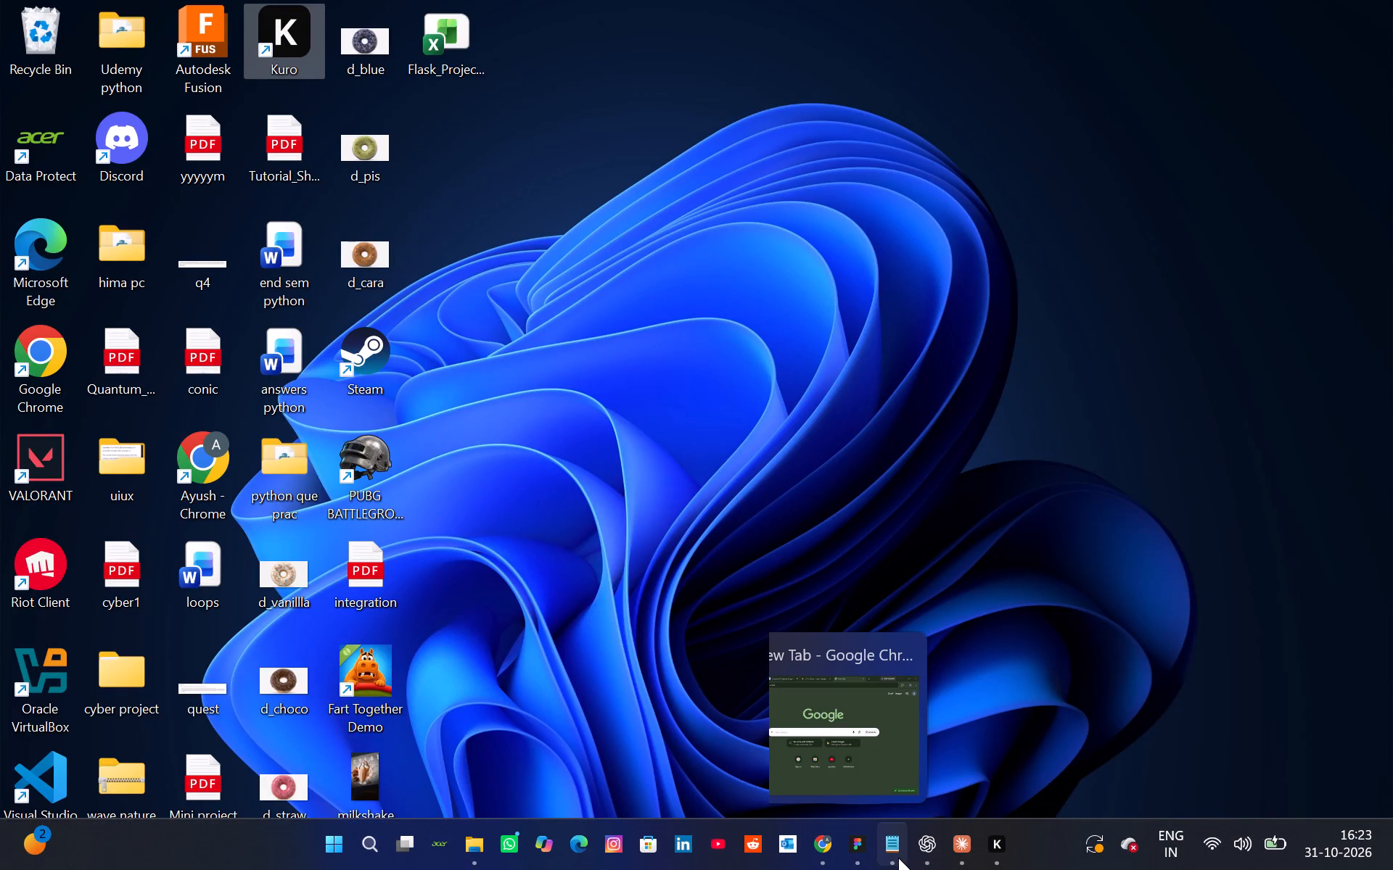
Switch to Figma and resize the grey rectangle to about 93 × 36.
left_click(846, 866)
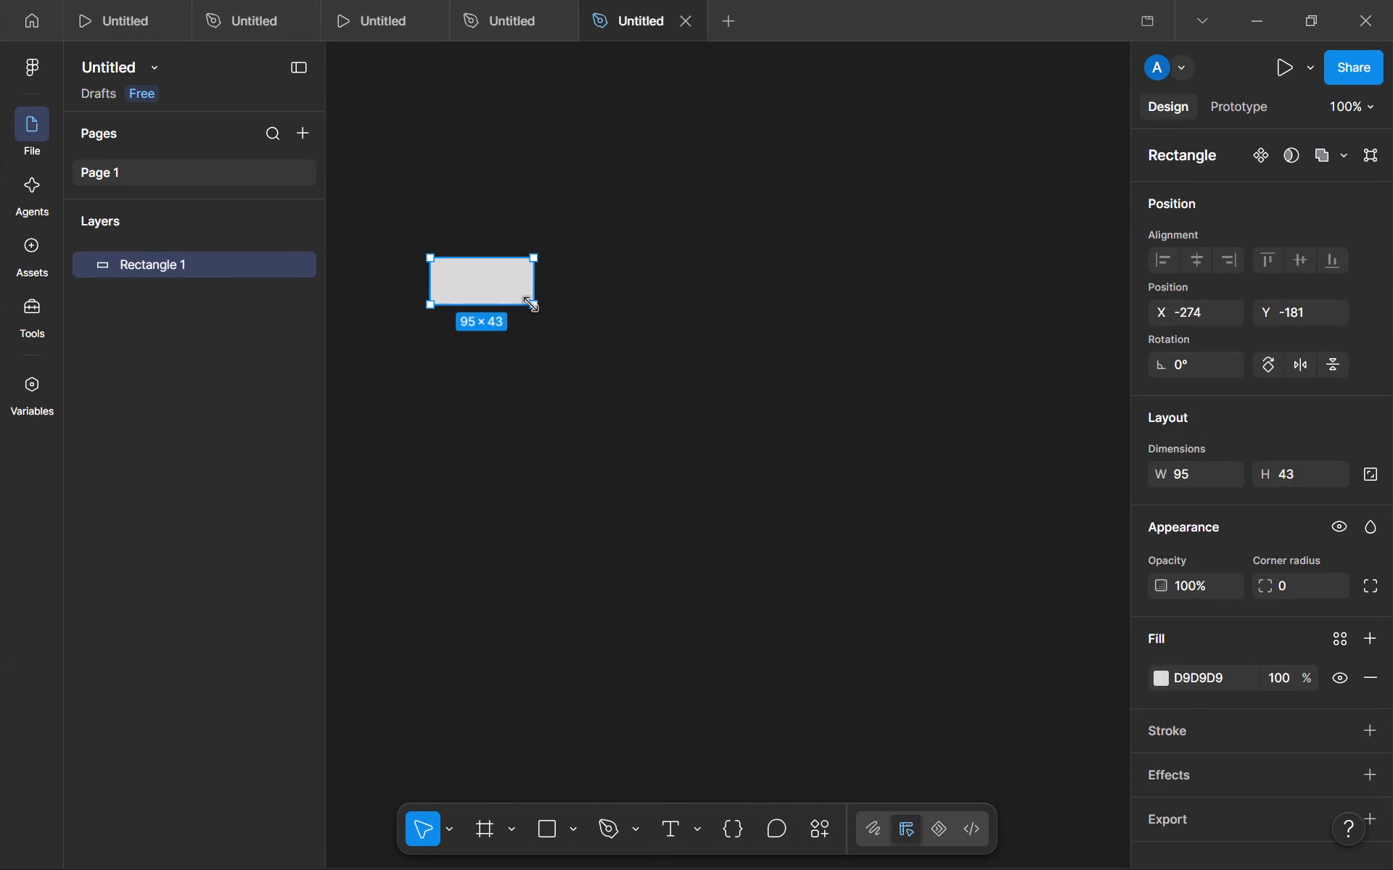
left_click_drag(530, 304, 519, 325)
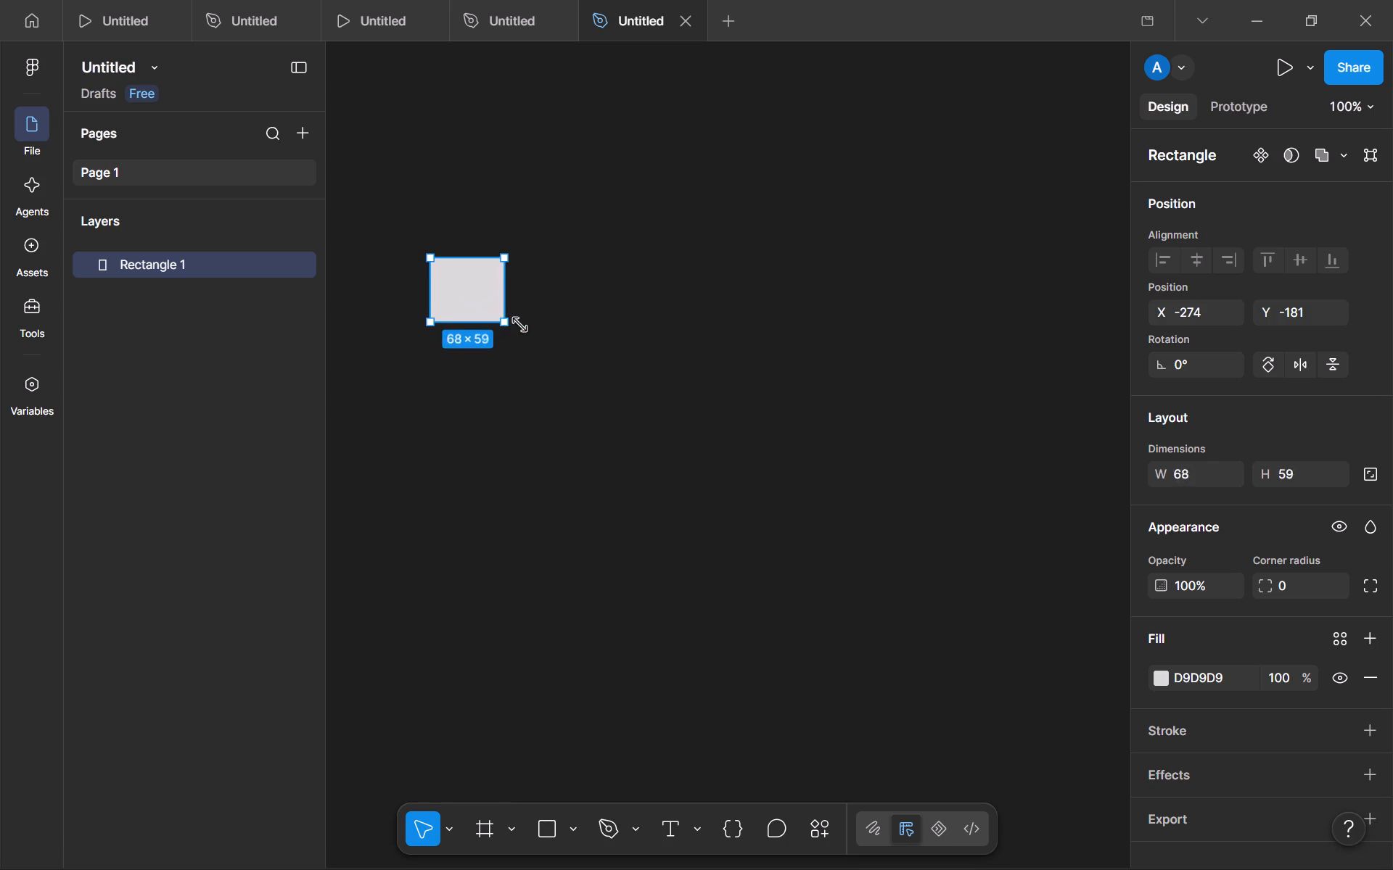
left_click_drag(519, 325, 531, 297)
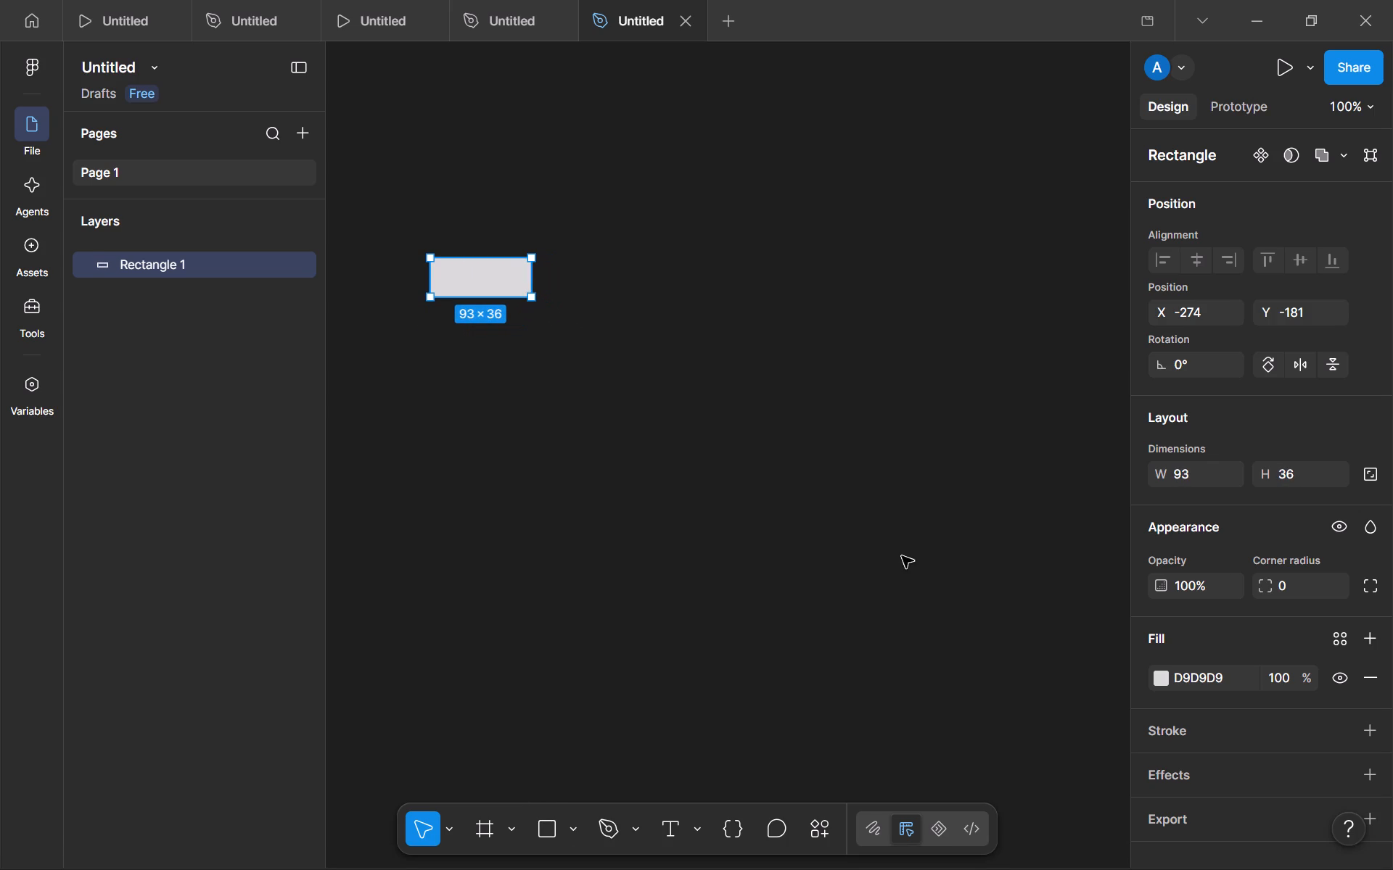
Set the rectangle's corner radius to 17.
double_click(1304, 581)
key("Up")
key("Up")
key("Up")
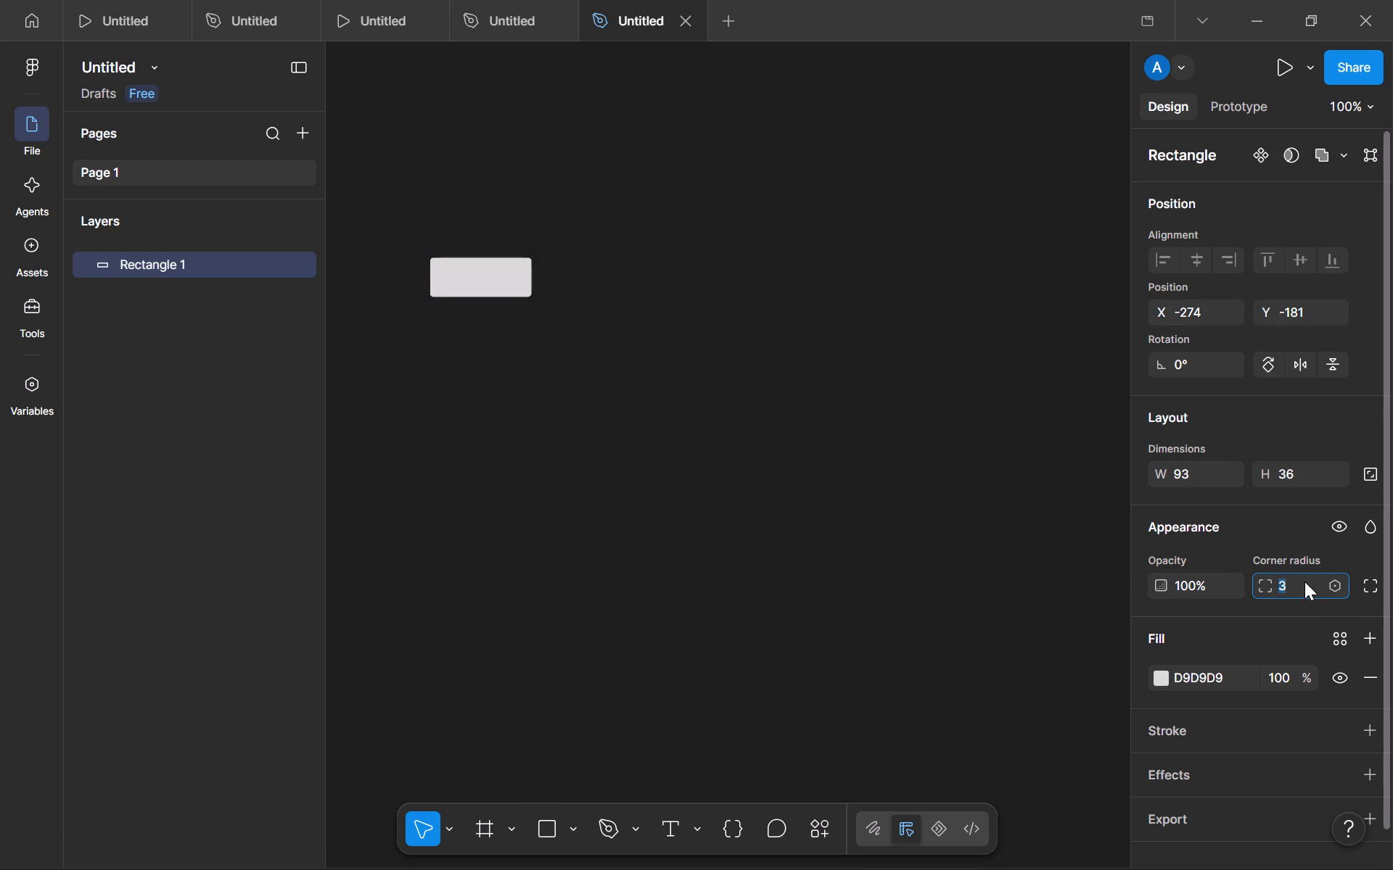
key("Up")
key("Up")
key("Up")
key("Up")
key("Up")
key("Up")
key("Up")
key("Up")
key("Up")
key("Up")
key("Up")
key("Up")
key("Up")
key("Up")
left_click(932, 304)
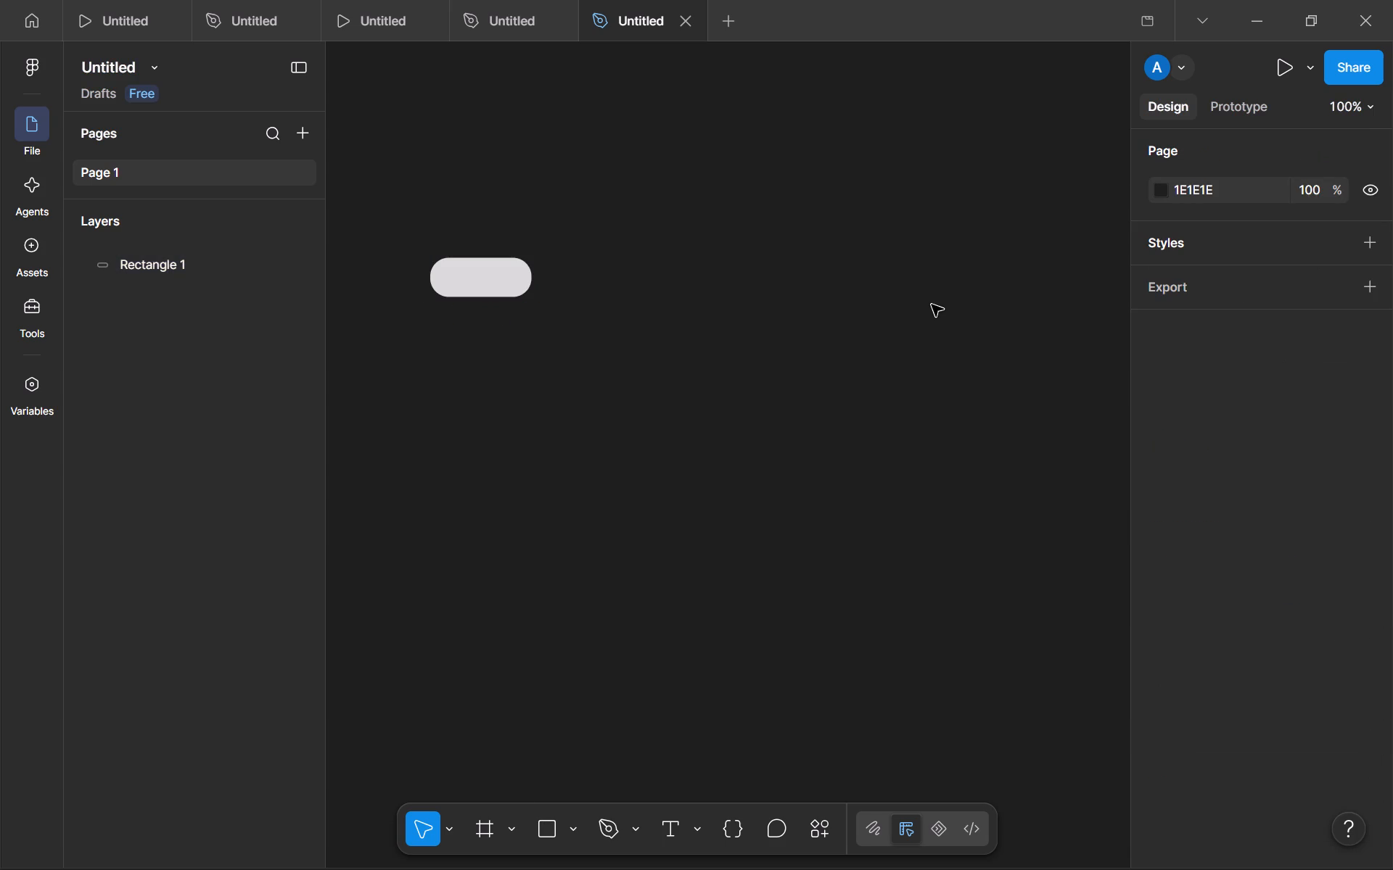
Change the rounded rectangle's fill to green 47C807.
left_click(498, 296)
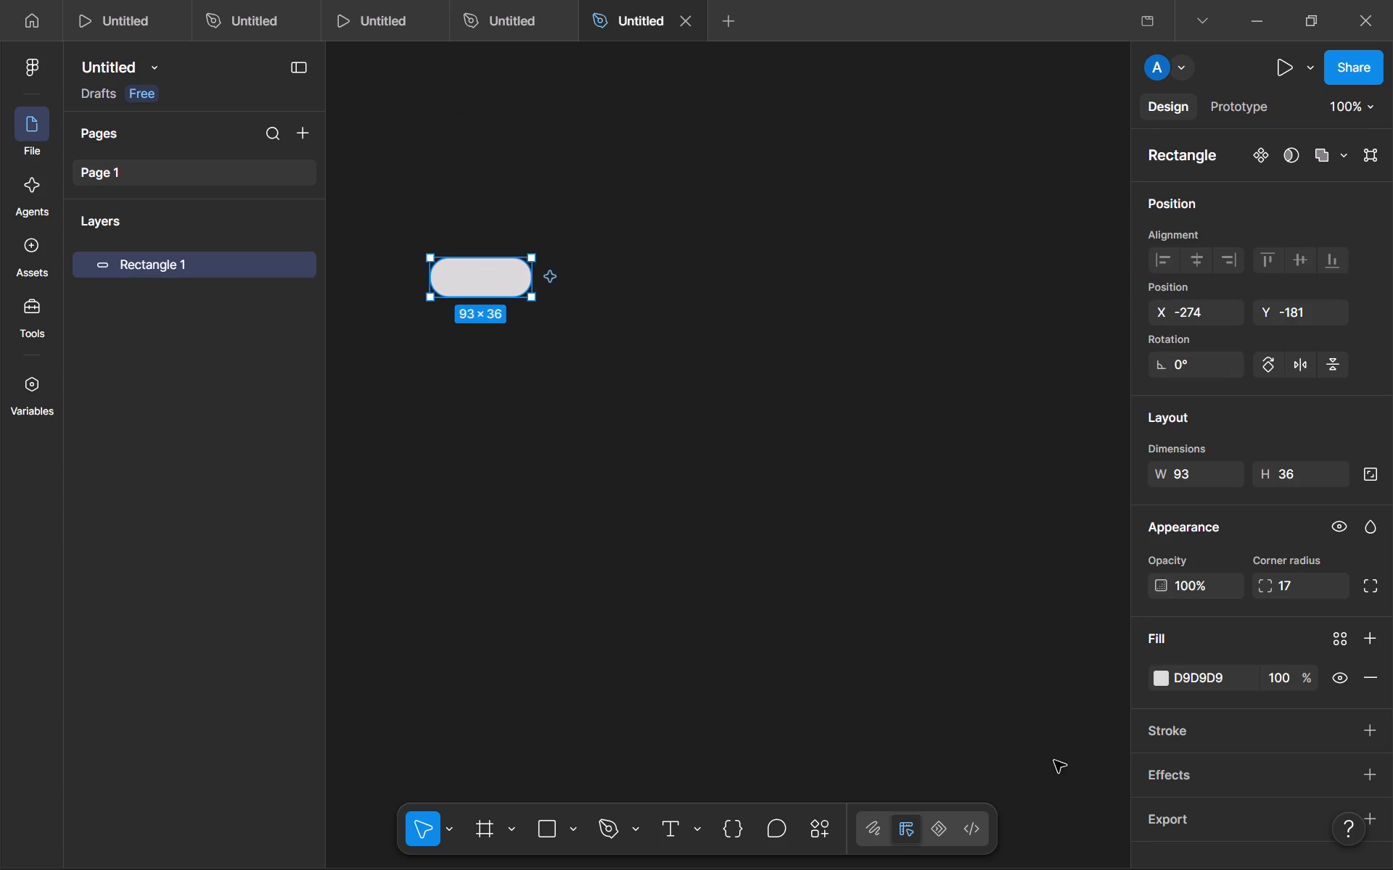
left_click(1159, 674)
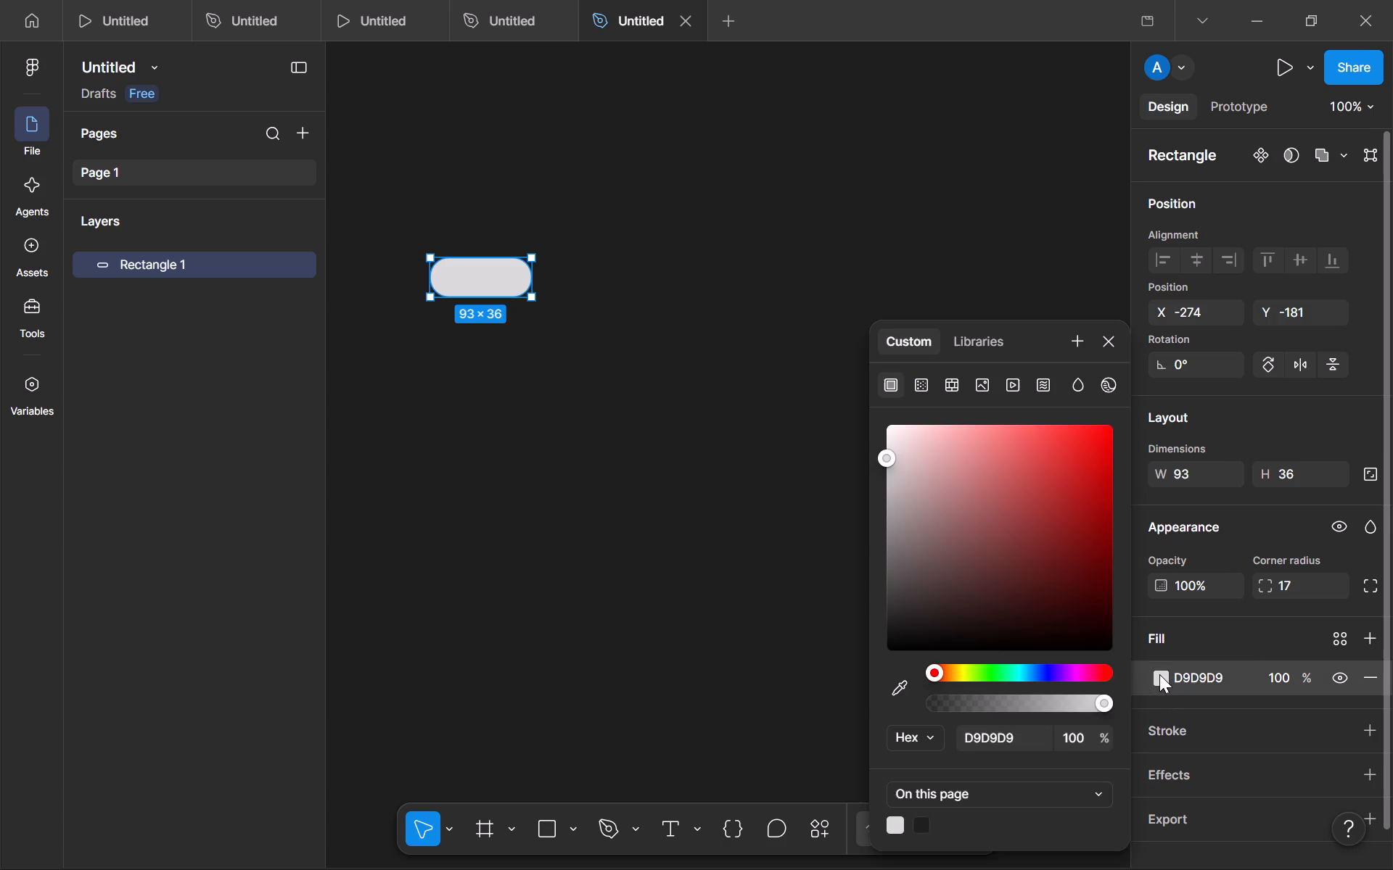
left_click(981, 669)
left_click(1021, 506)
left_click(1104, 473)
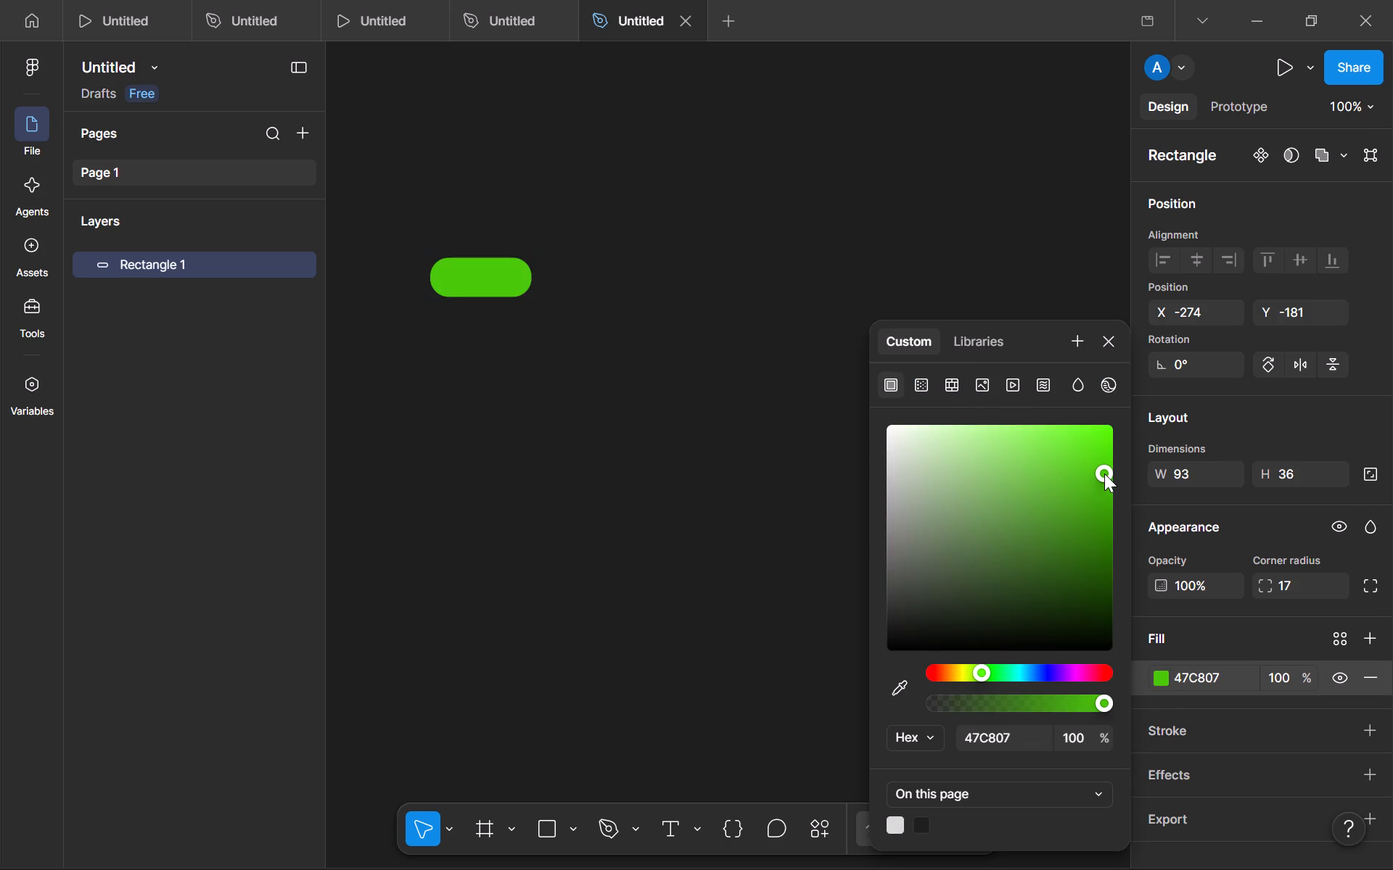
left_click(954, 238)
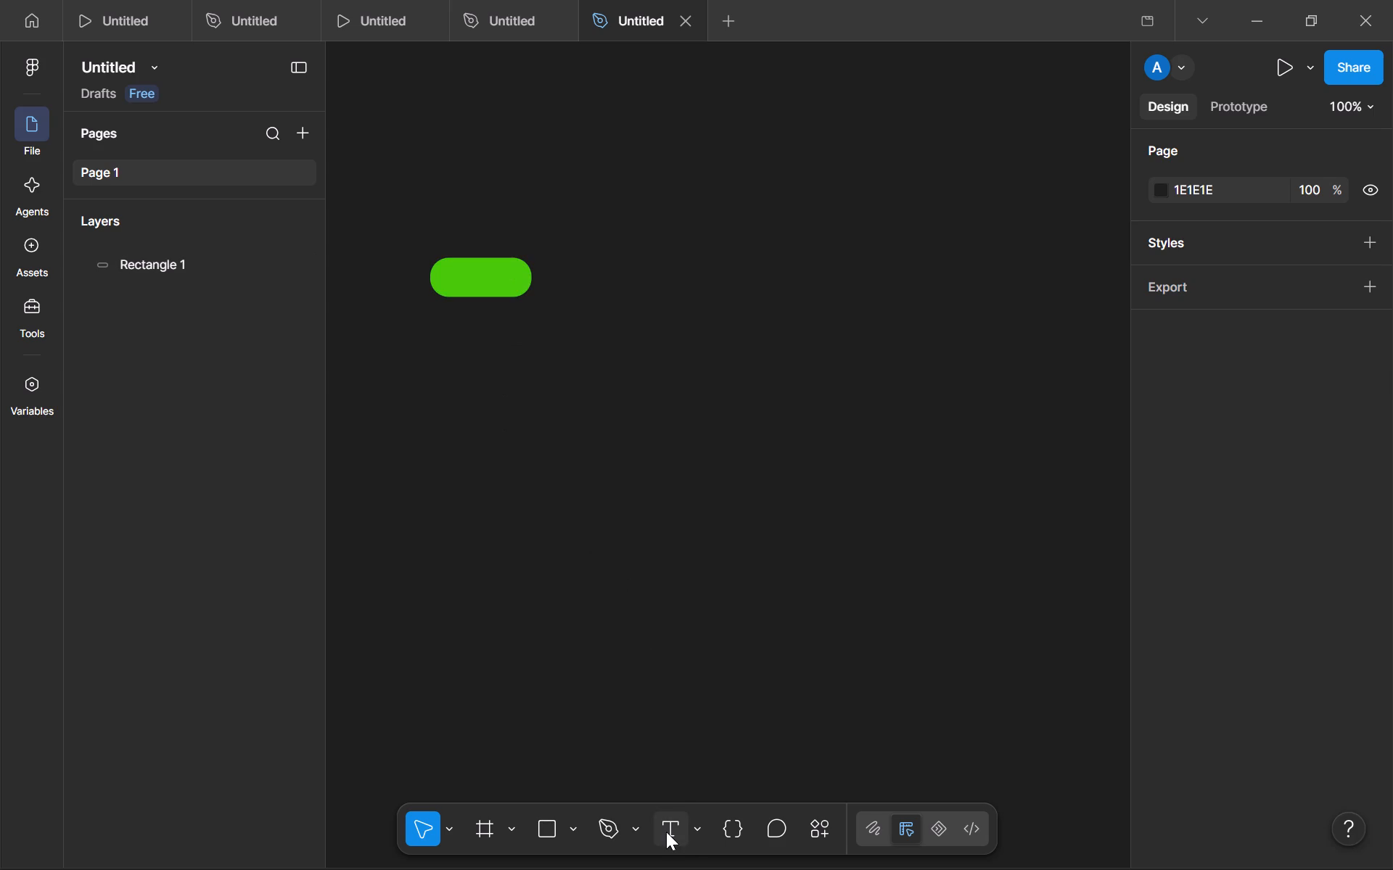
Add a text label reading START and centre it on the green rounded rectangle.
left_click(666, 832)
left_click(486, 293)
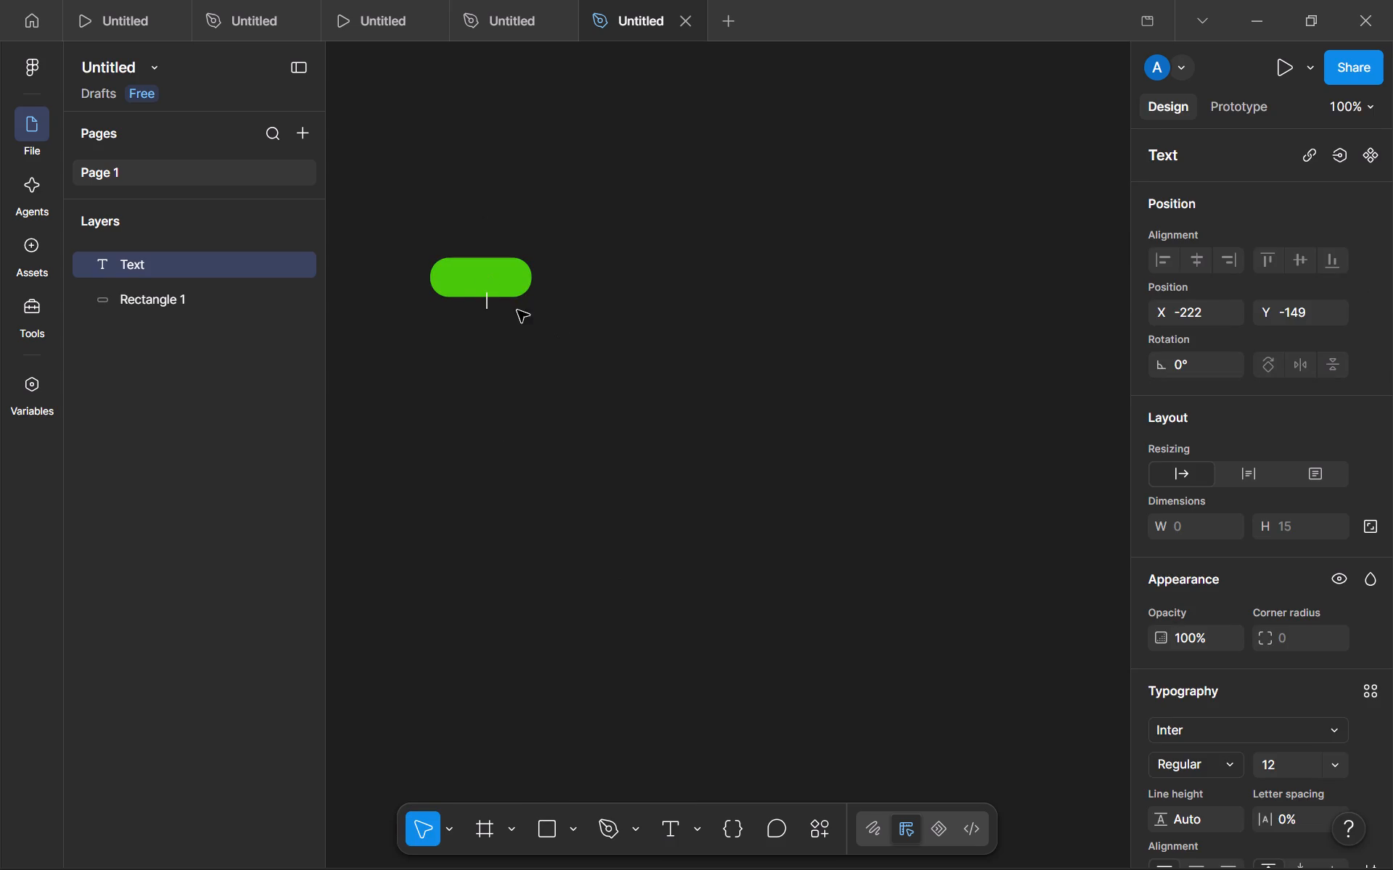
type("ST")
type("ART")
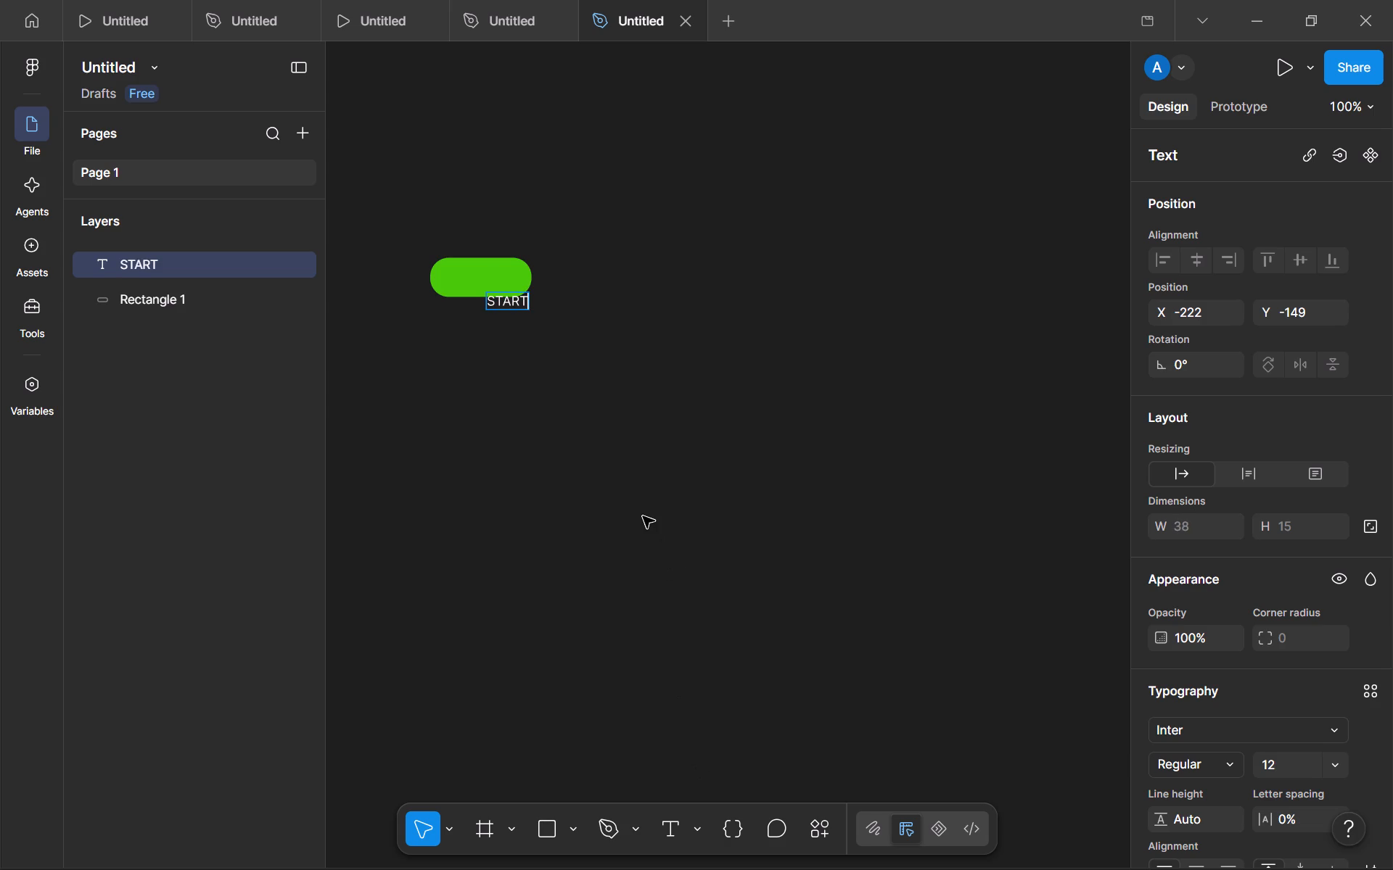
left_click(643, 516)
left_click_drag(513, 306, 504, 297)
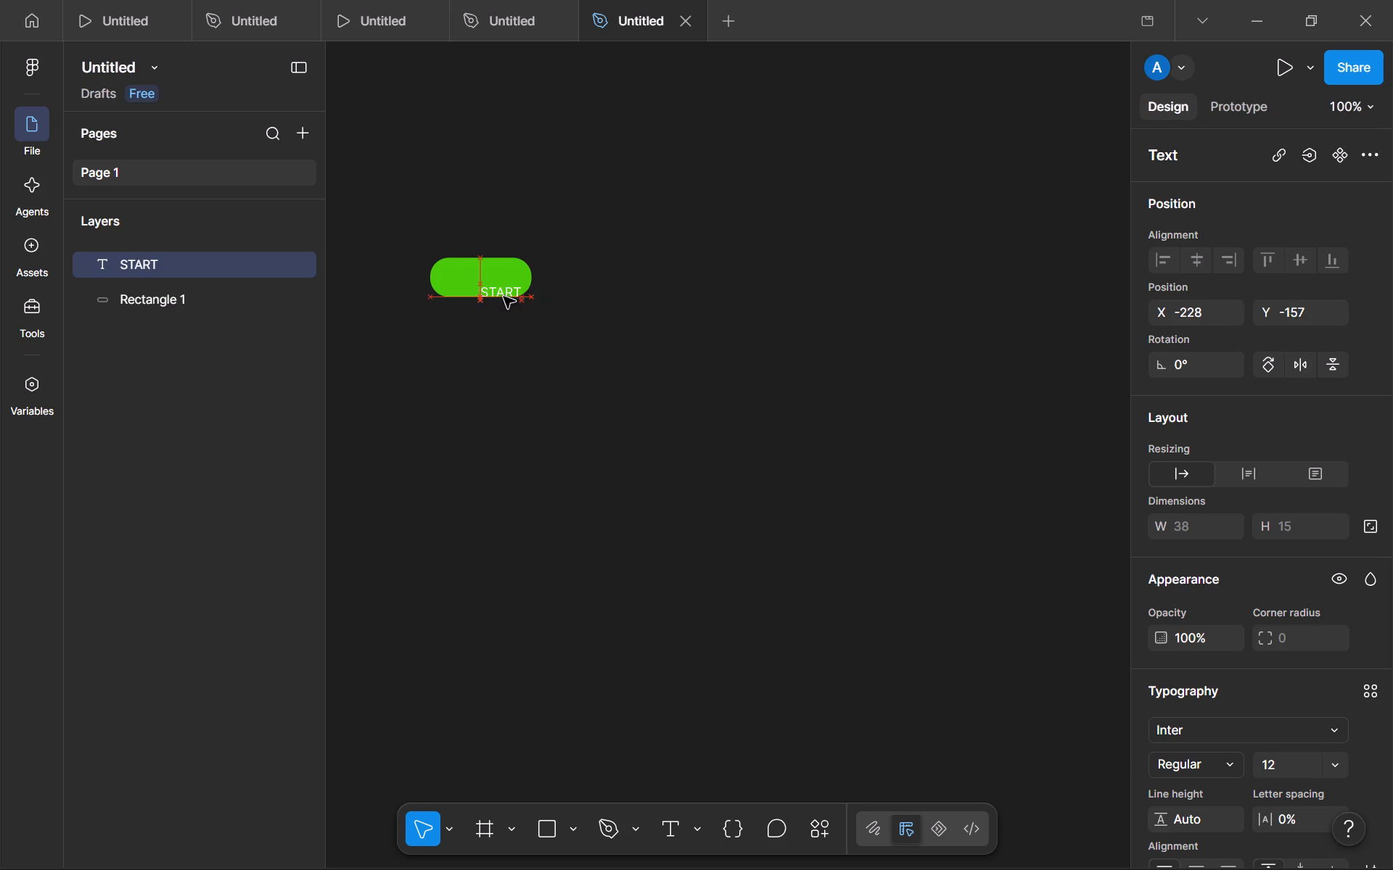
left_click_drag(504, 297, 487, 282)
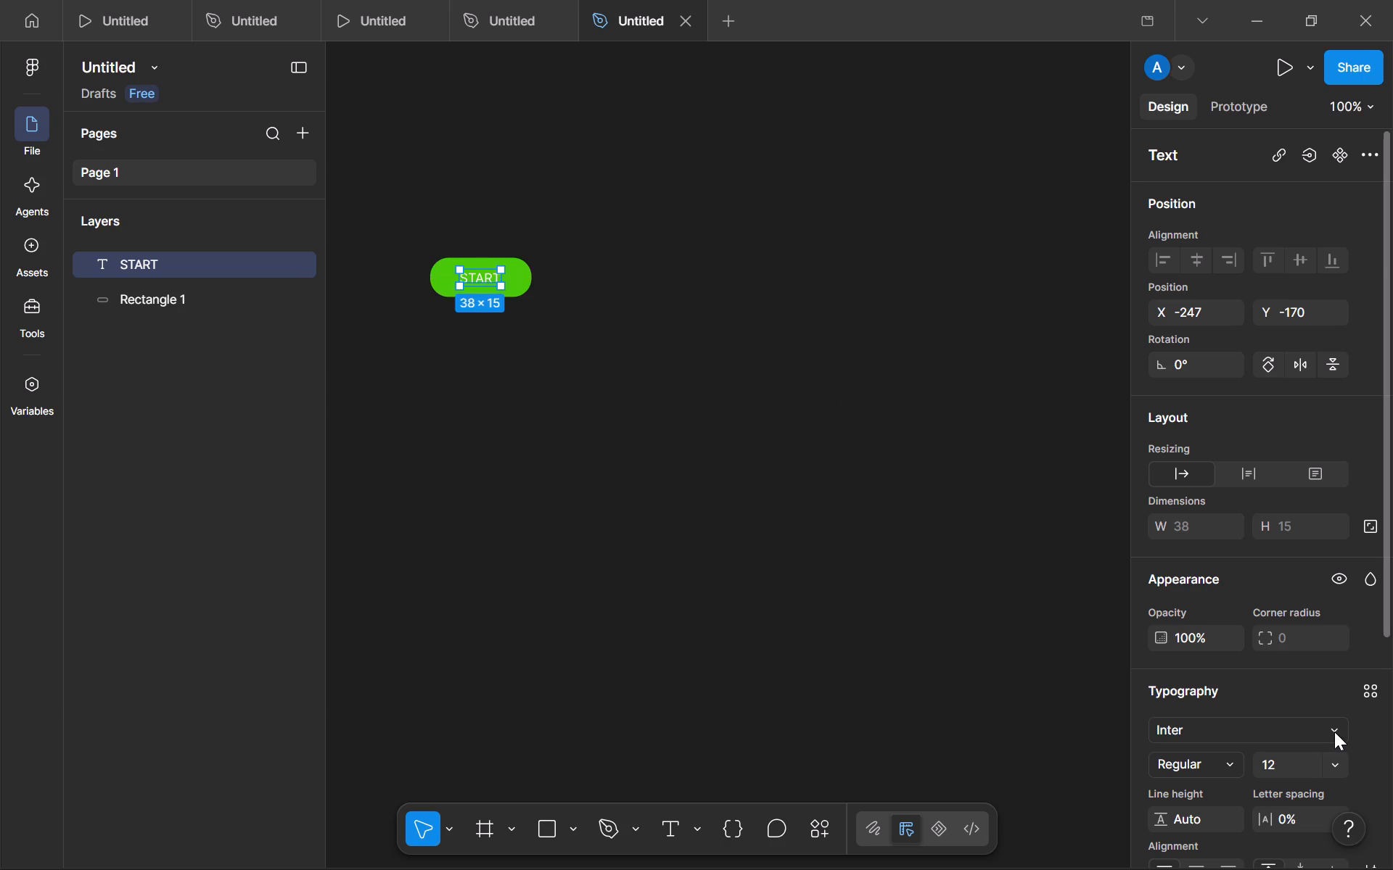
Set the START label's font size to 16 and re-centre it on the green button.
left_click(1281, 774)
key("Up")
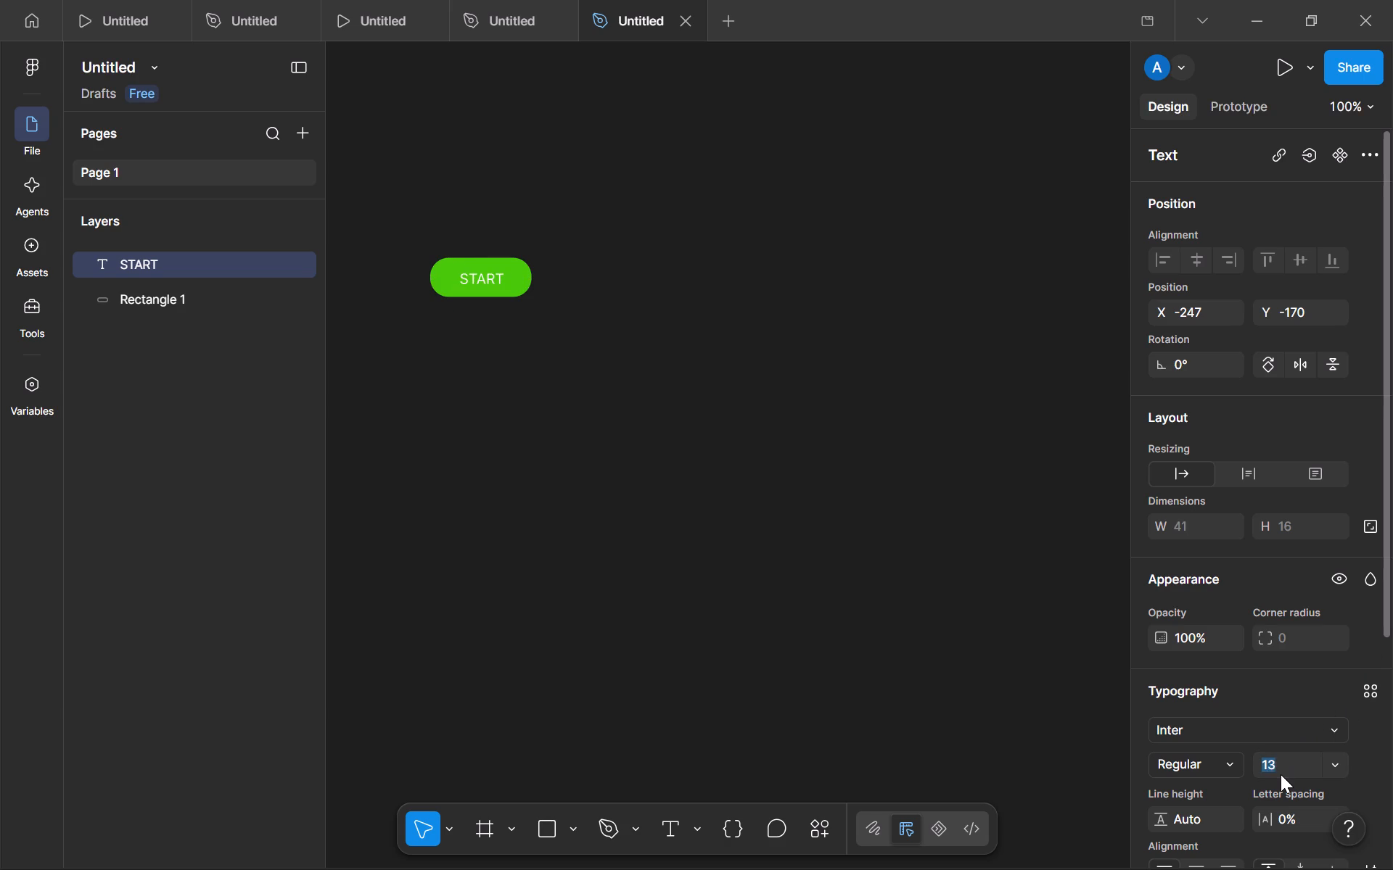
key("Up")
key("Up")
key("Up")
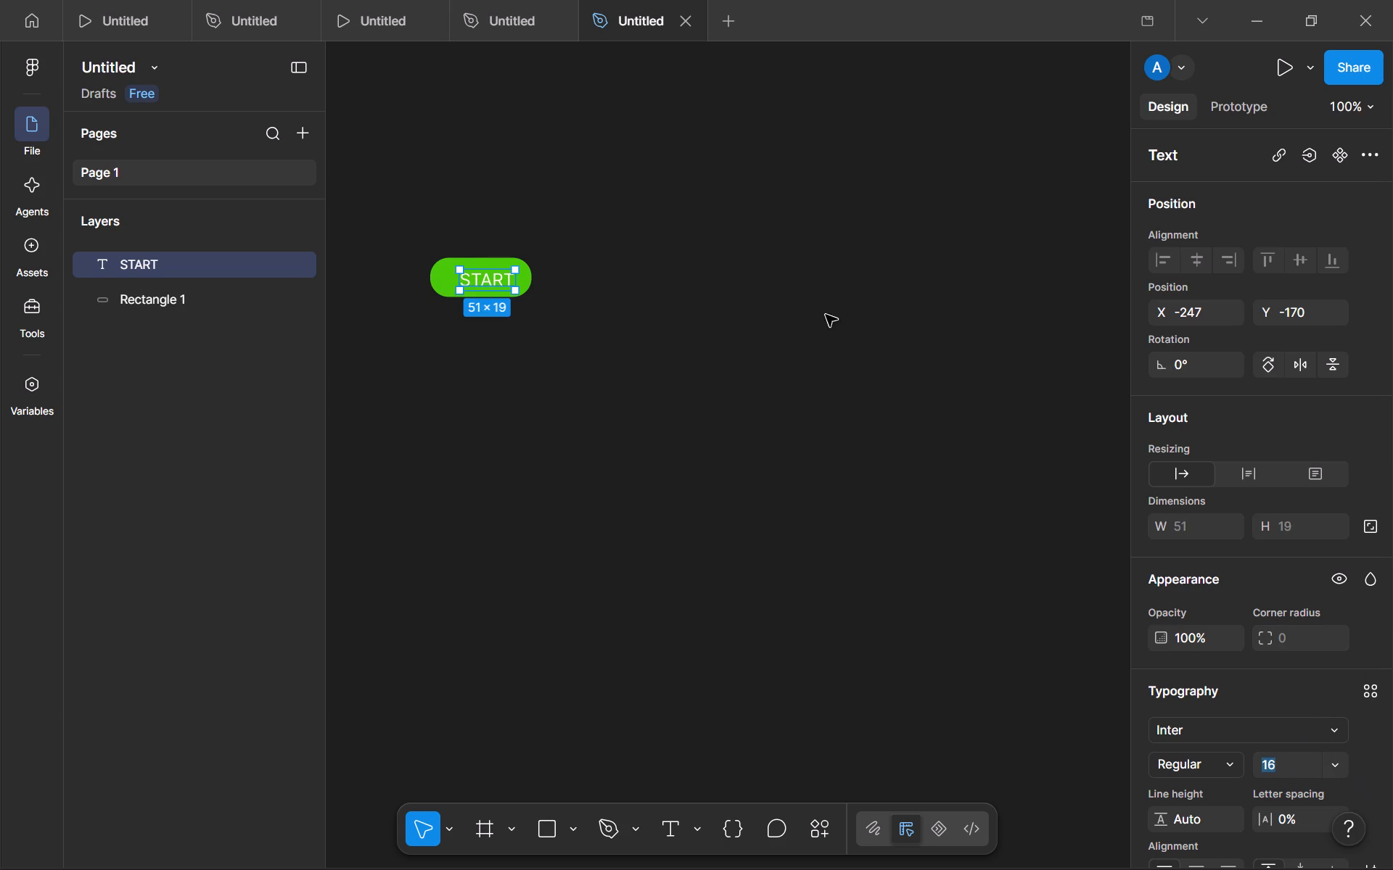
left_click_drag(485, 279, 476, 279)
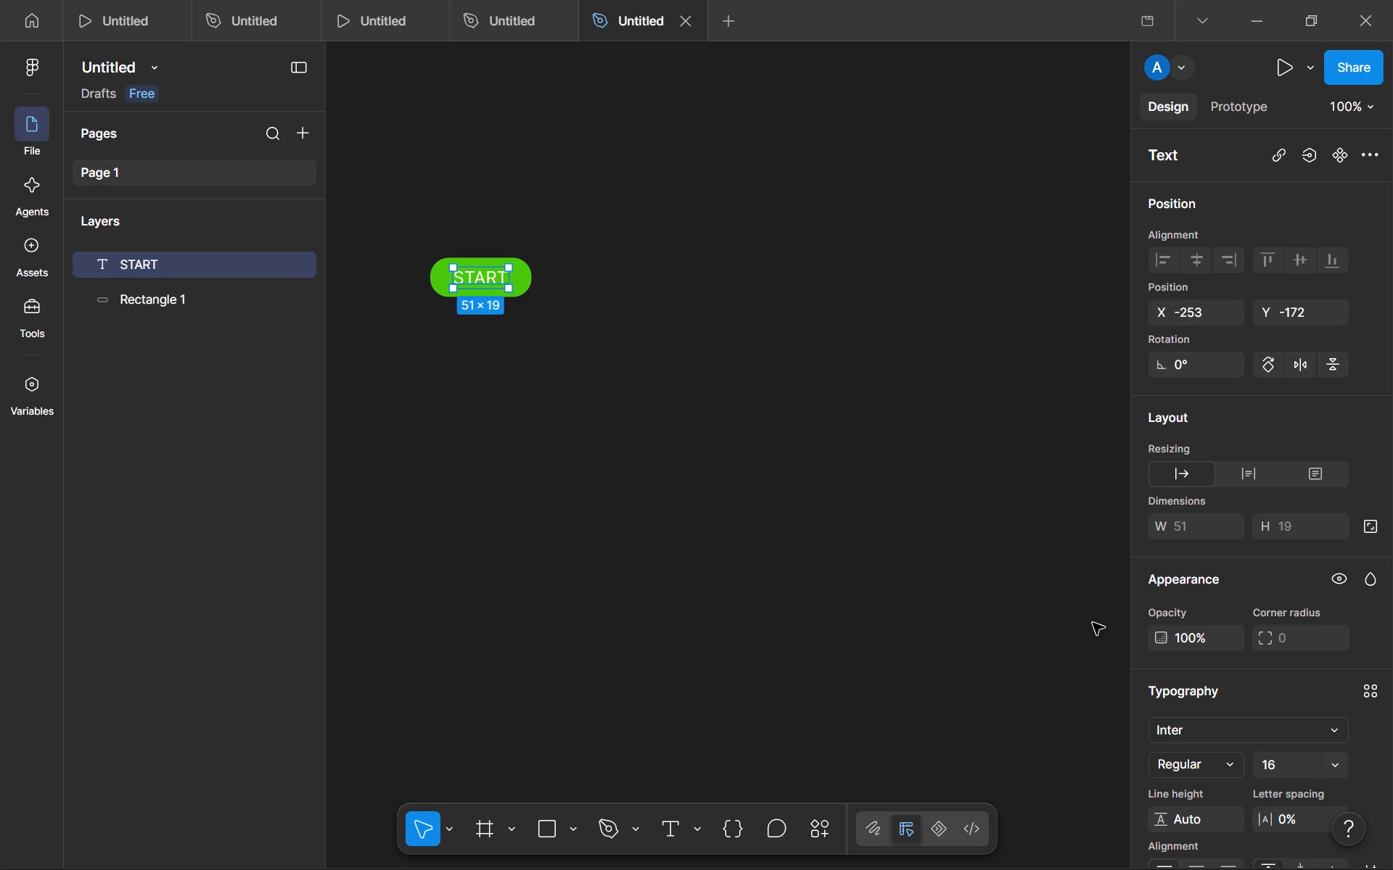
Set the START label's letter spacing to 13% and re-centre it on the green button.
left_click(1309, 810)
key("Up")
key("Up")
key("Up")
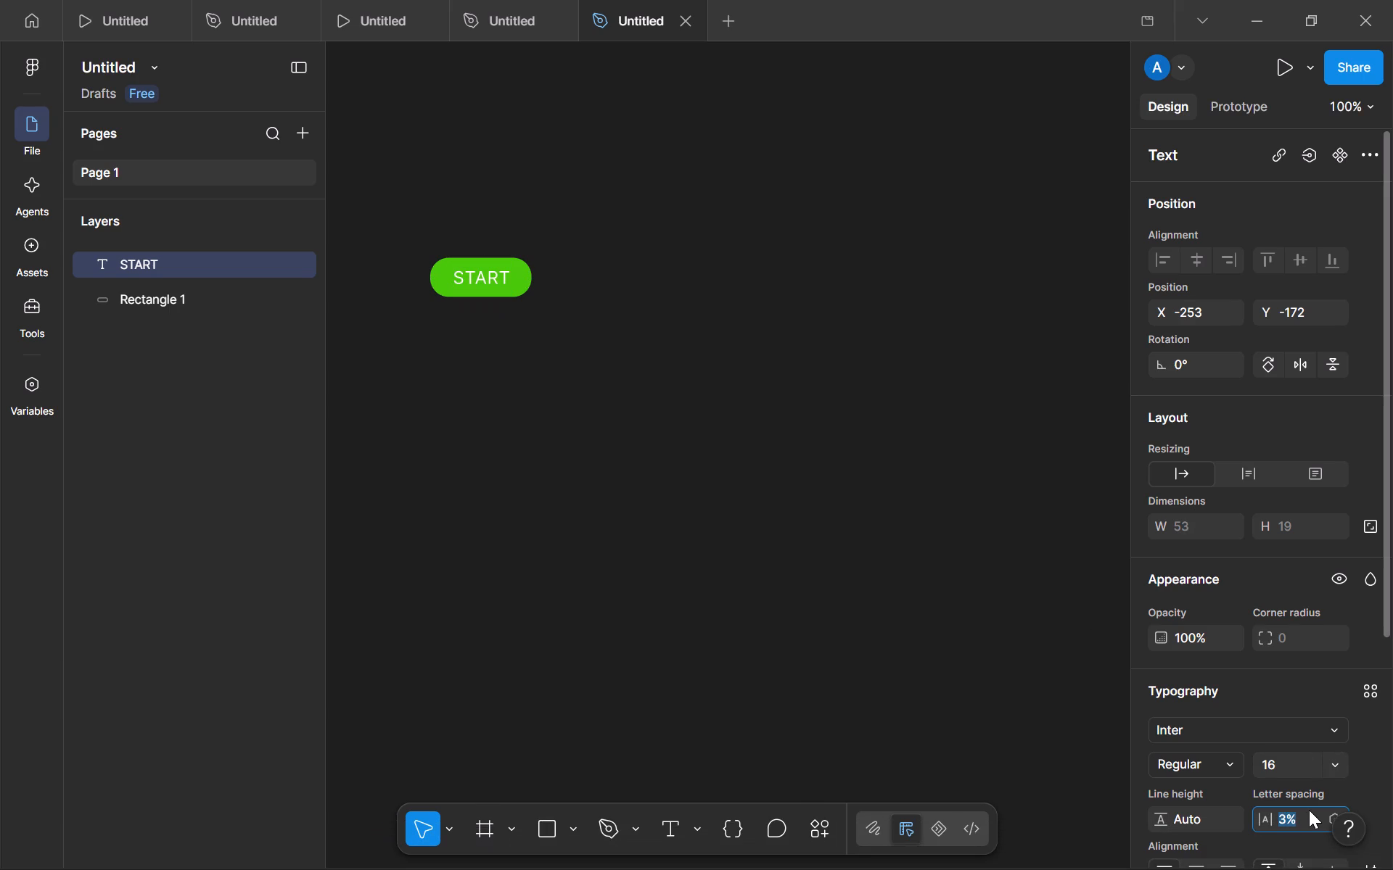
key("Up")
key("Up")
key("Up")
key("Up")
key("Up")
key("Up")
key("Up")
key("Up")
key("Up")
key("Up")
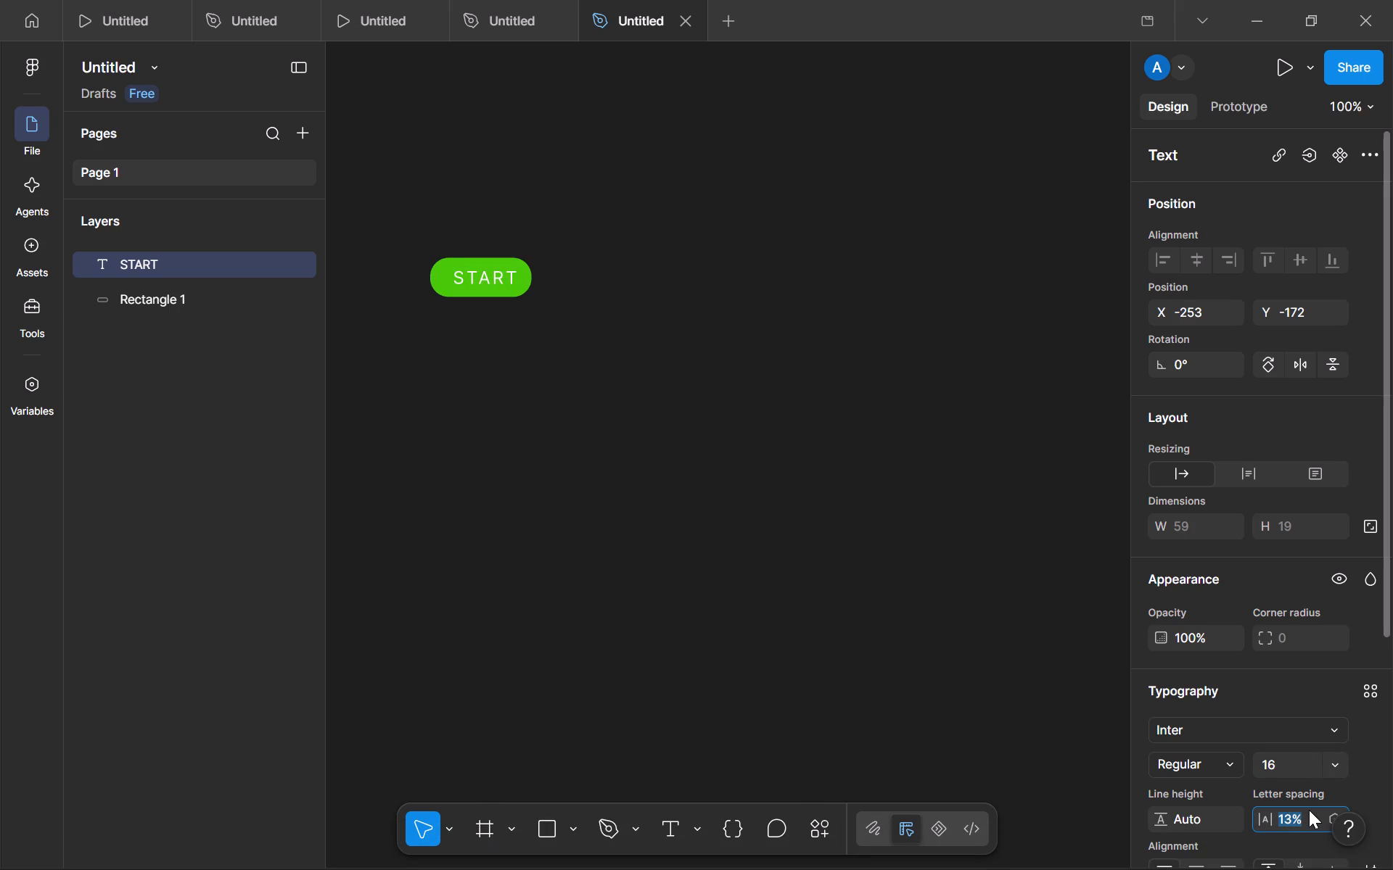
scroll(570, 338, "left", 1)
left_click(504, 275)
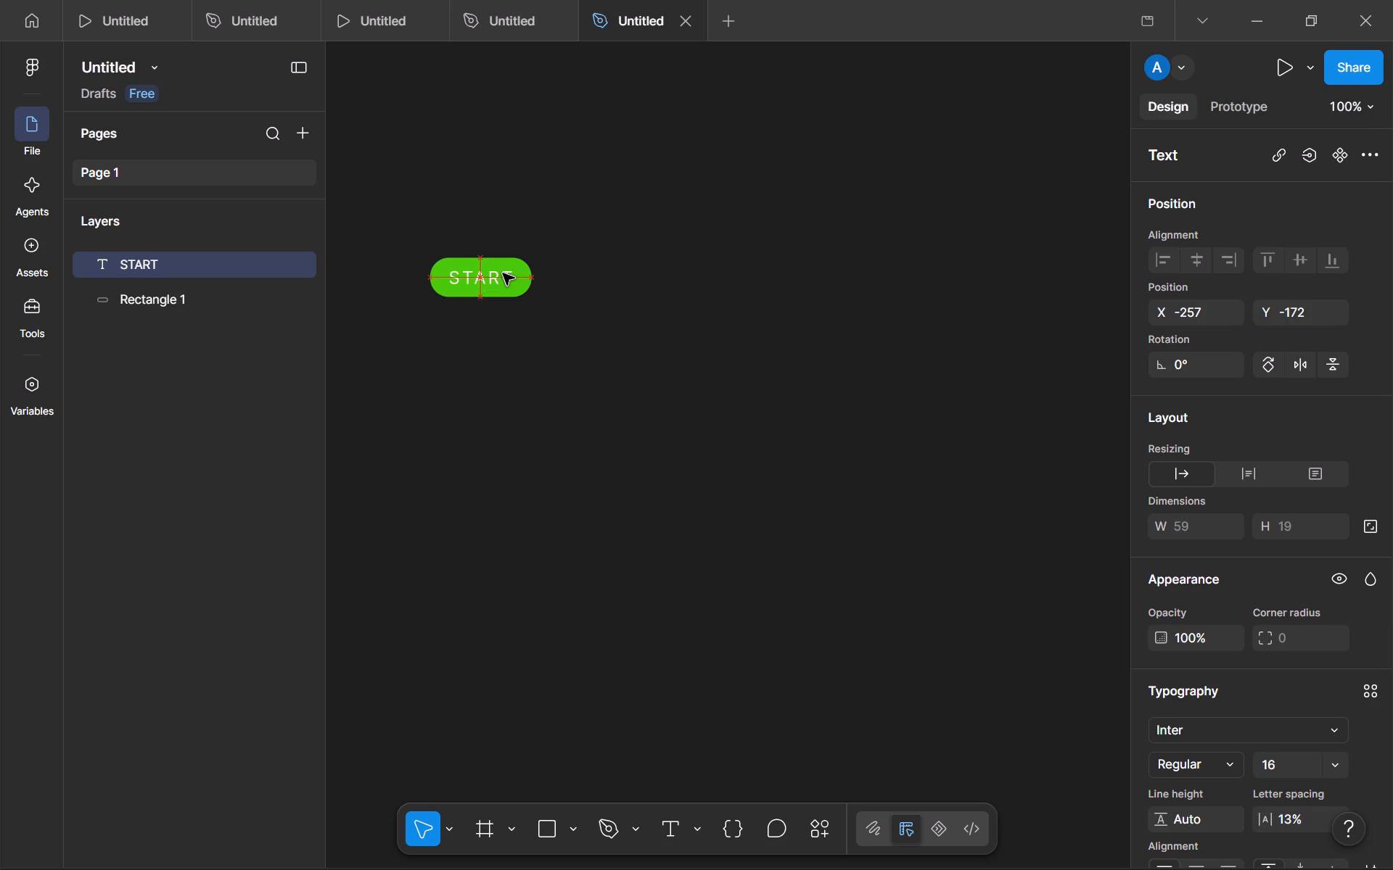
left_click(638, 273)
Draw a second rectangle about 76 × 58 below the START button.
scroll(549, 309, "left", 2)
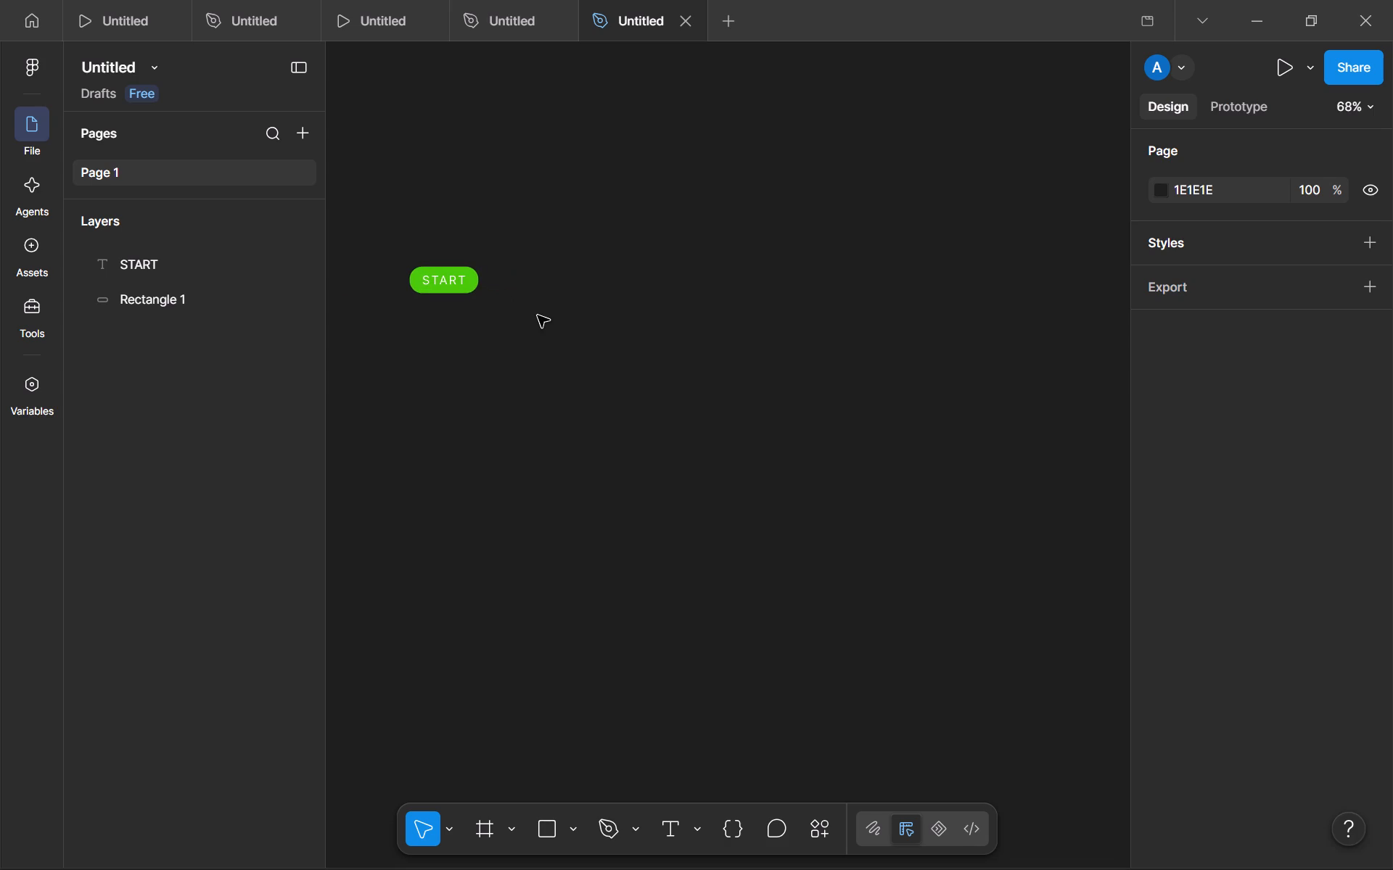
scroll(538, 315, "up", 1)
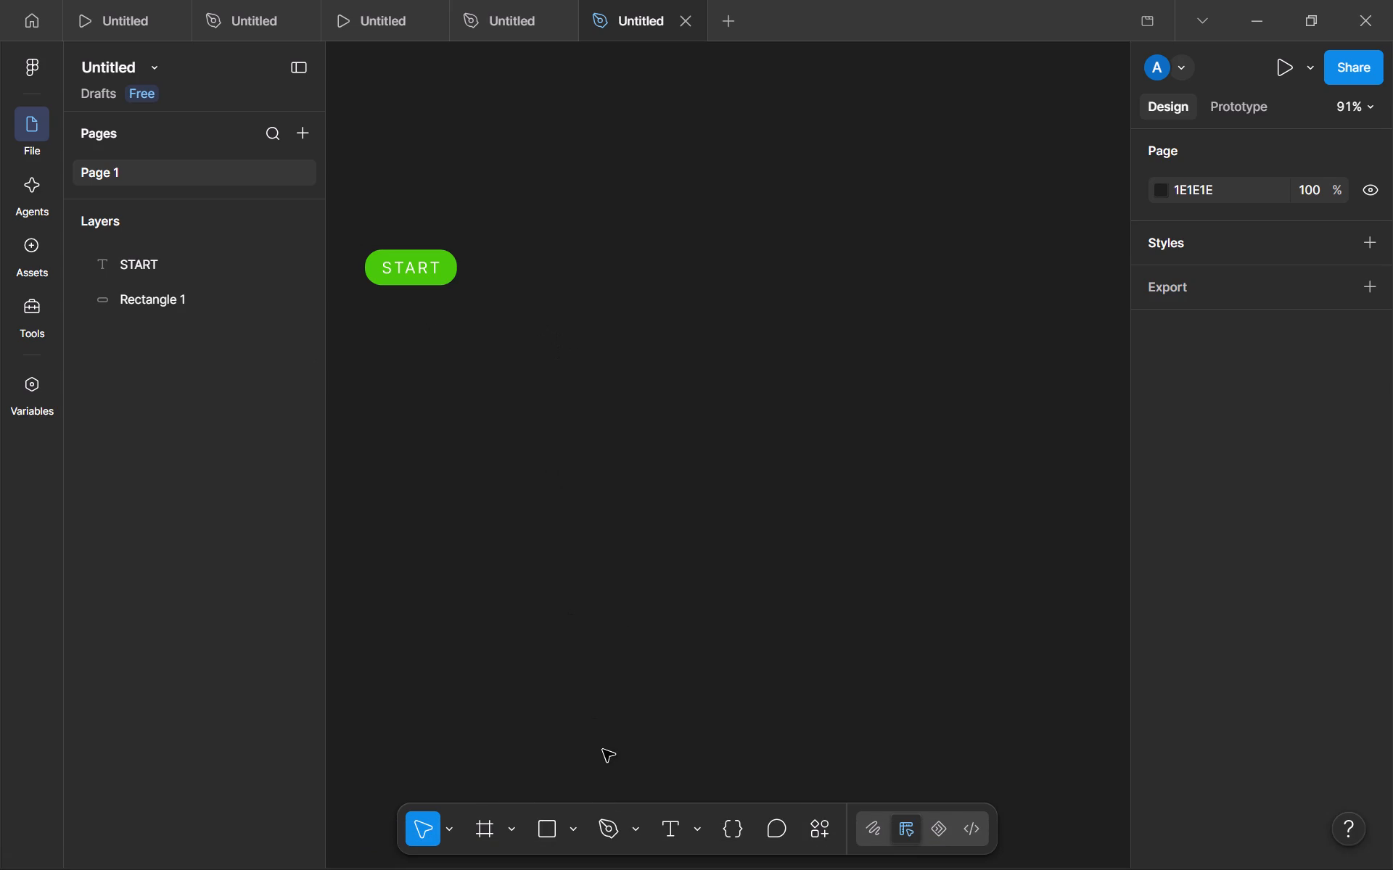
left_click(550, 811)
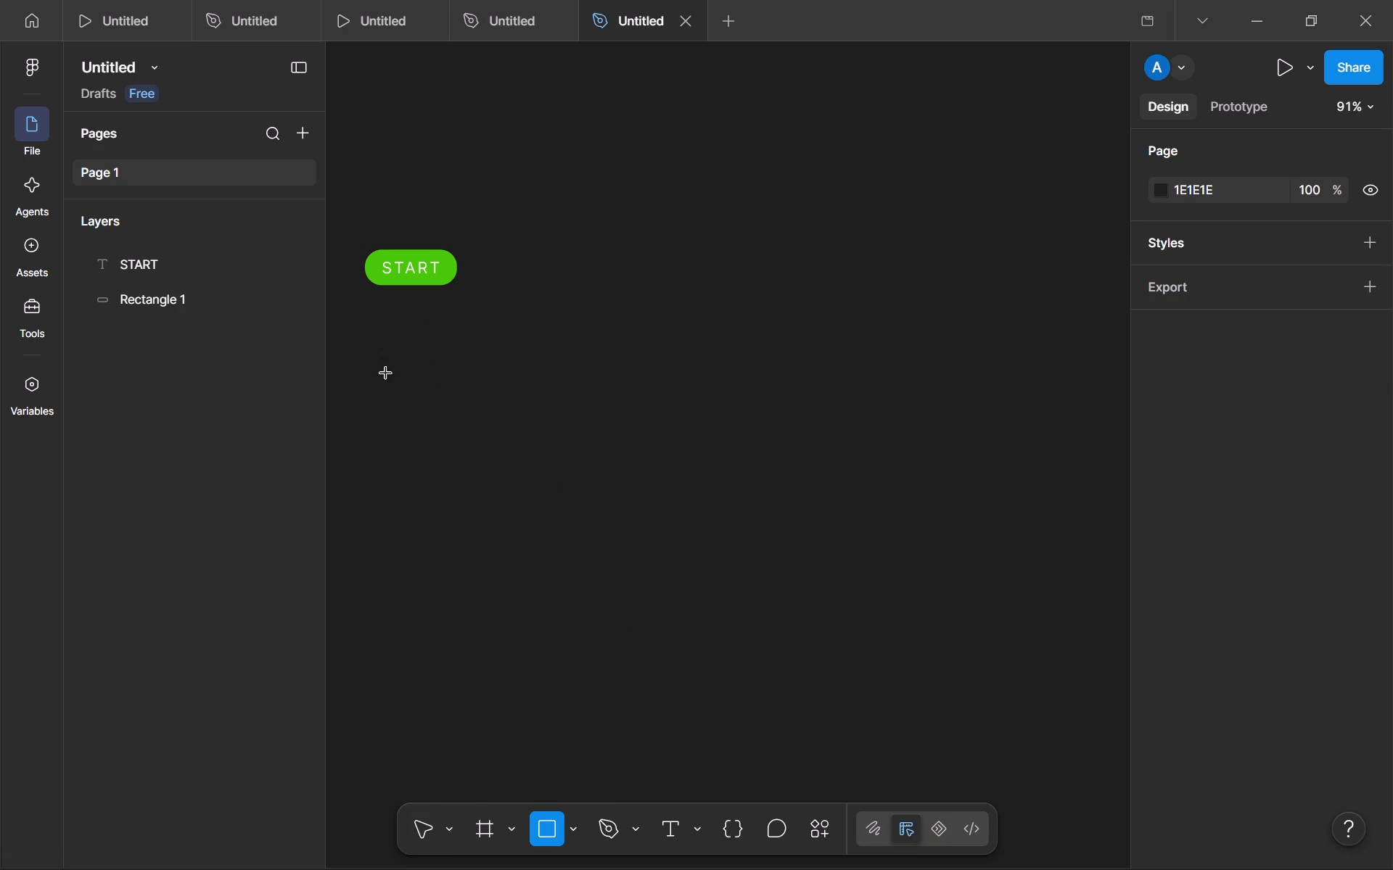
left_click_drag(386, 373, 561, 481)
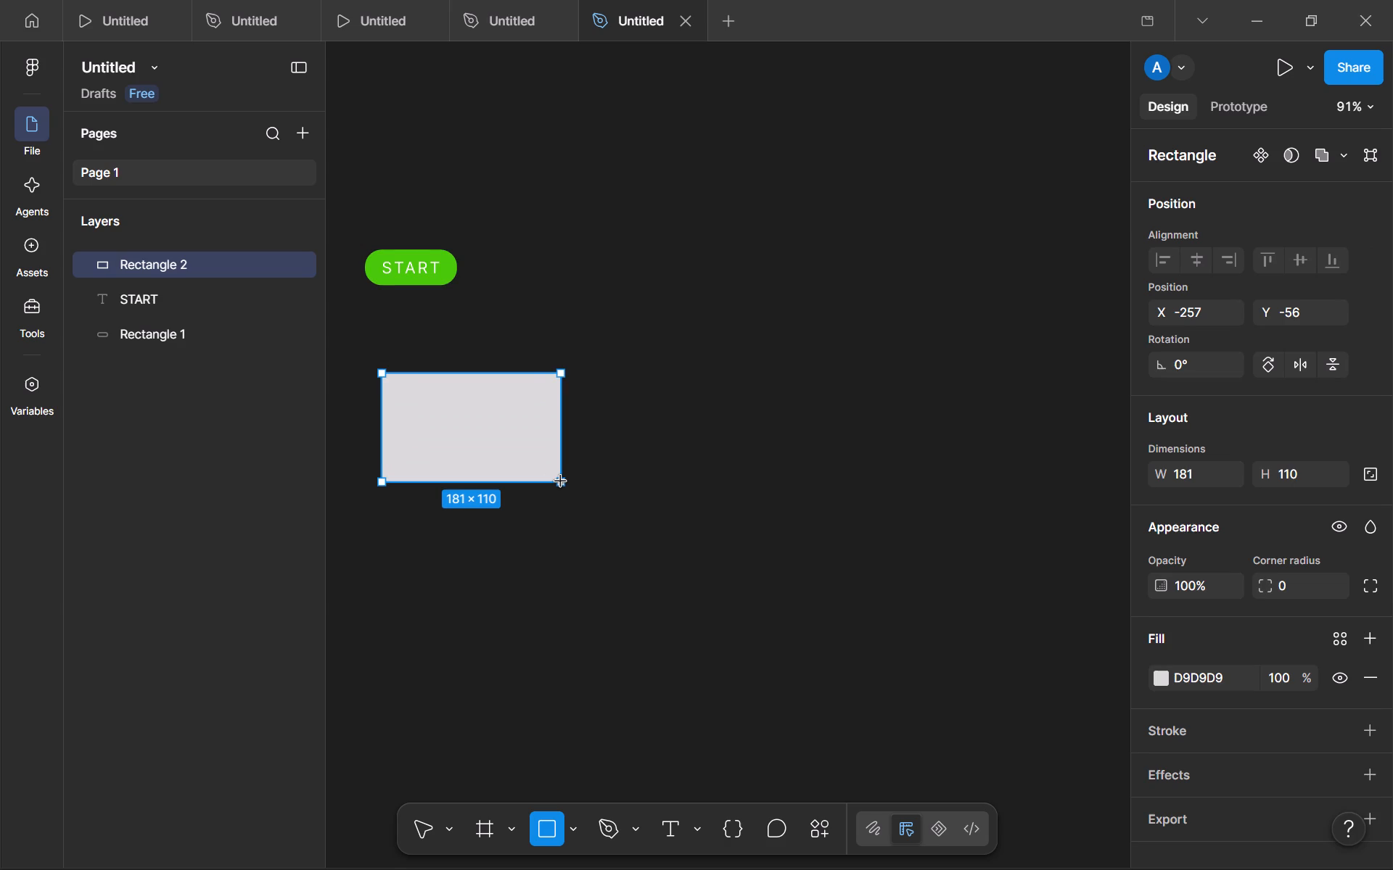
left_click_drag(561, 481, 543, 478)
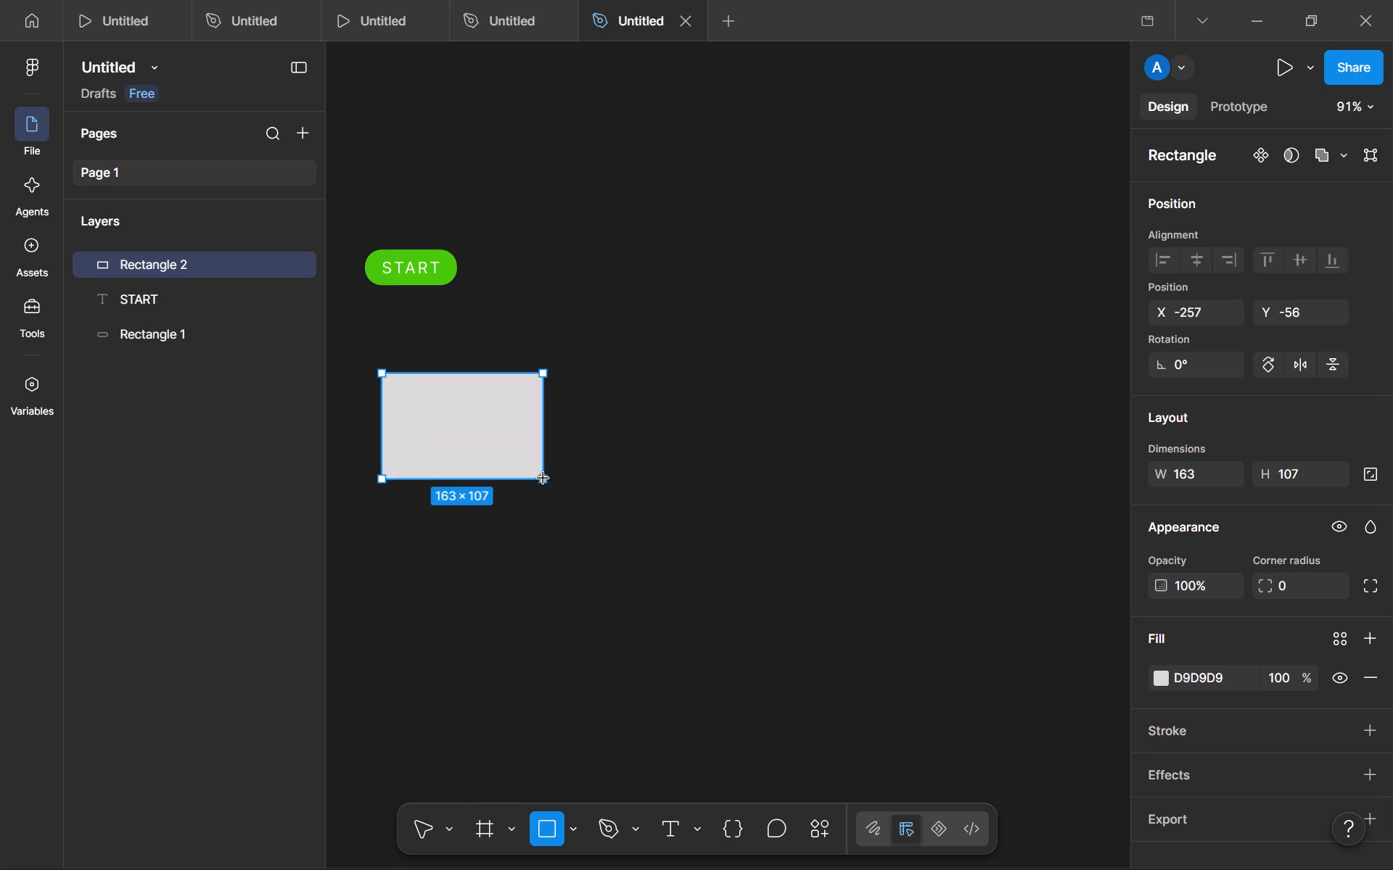
left_click_drag(543, 478, 518, 468)
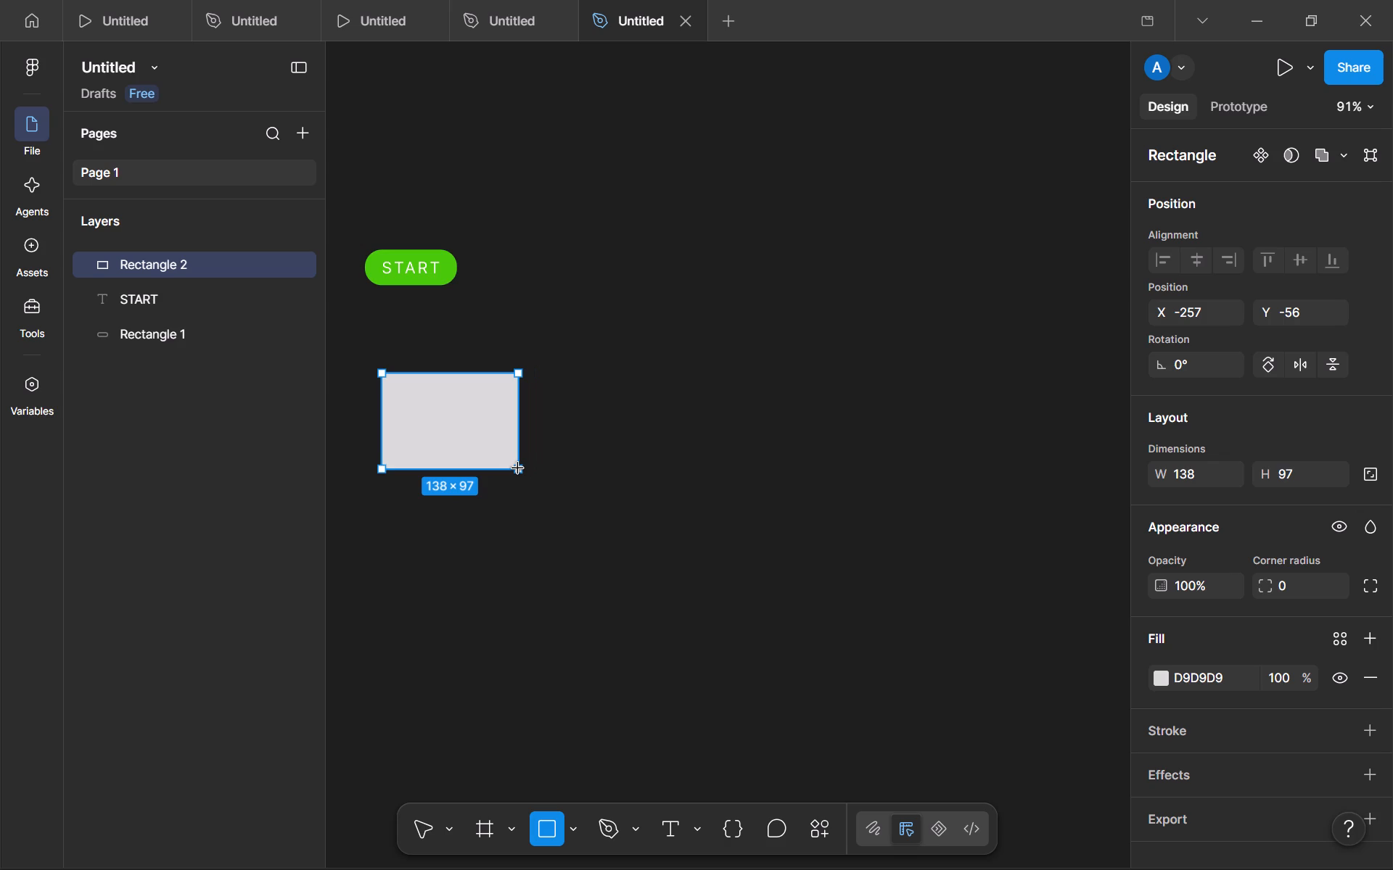
left_click_drag(518, 468, 473, 424)
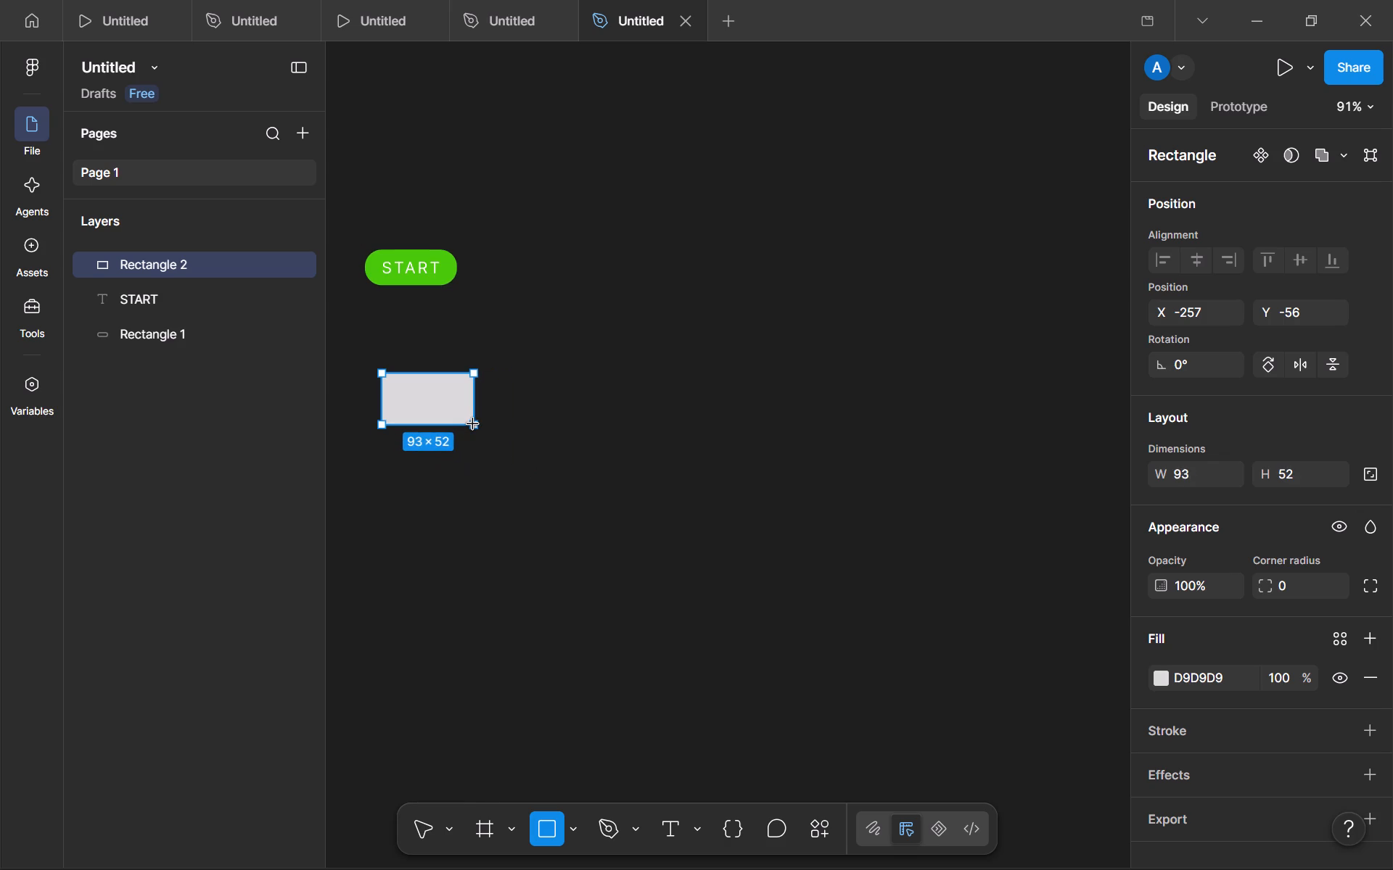
left_click_drag(473, 424, 457, 431)
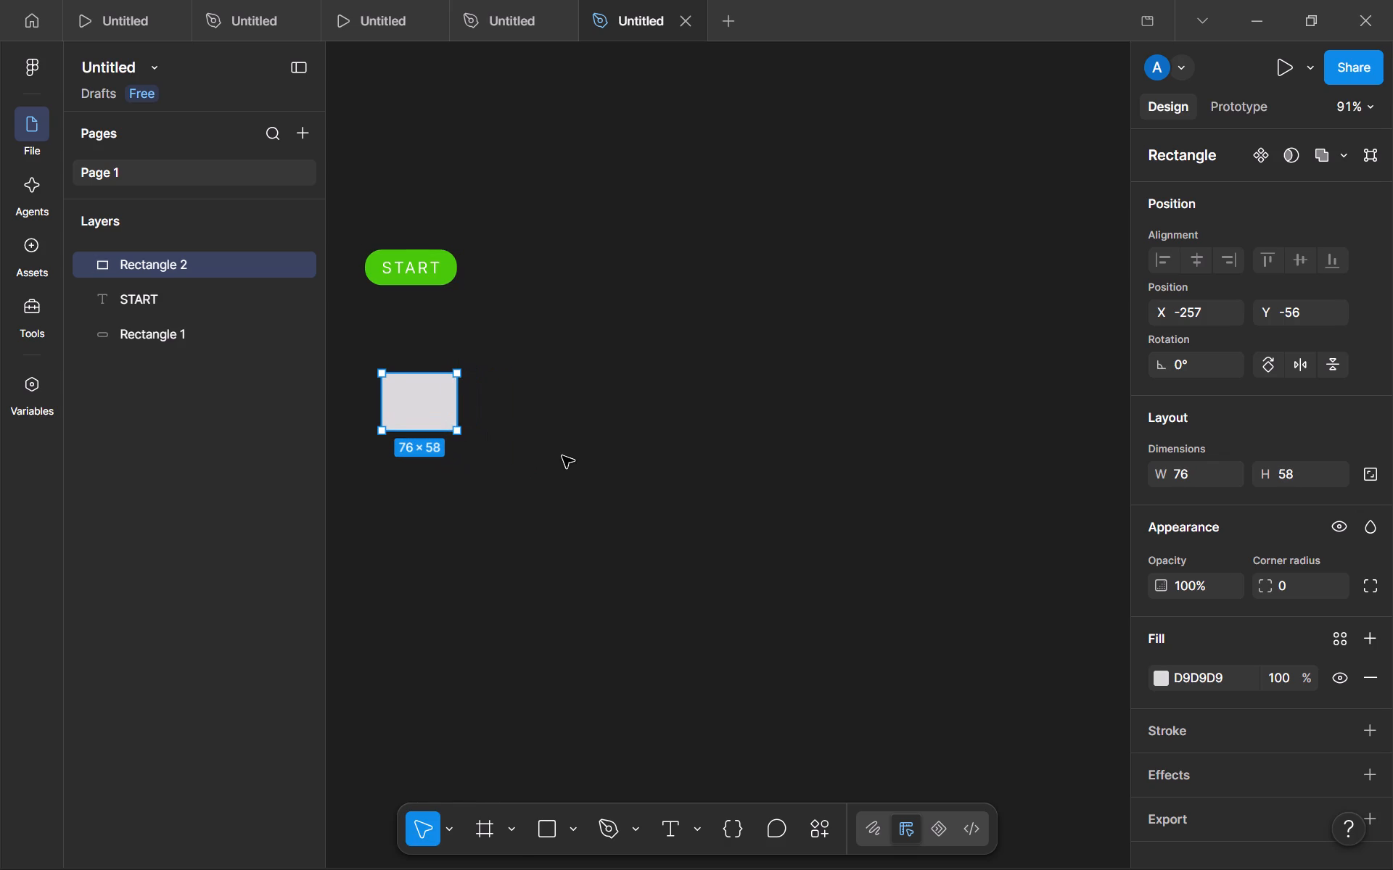
left_click(562, 456)
Resize the second rectangle to about 111 × 45 and align its left edge with the START button at X -274, Y -67.
left_click(445, 406)
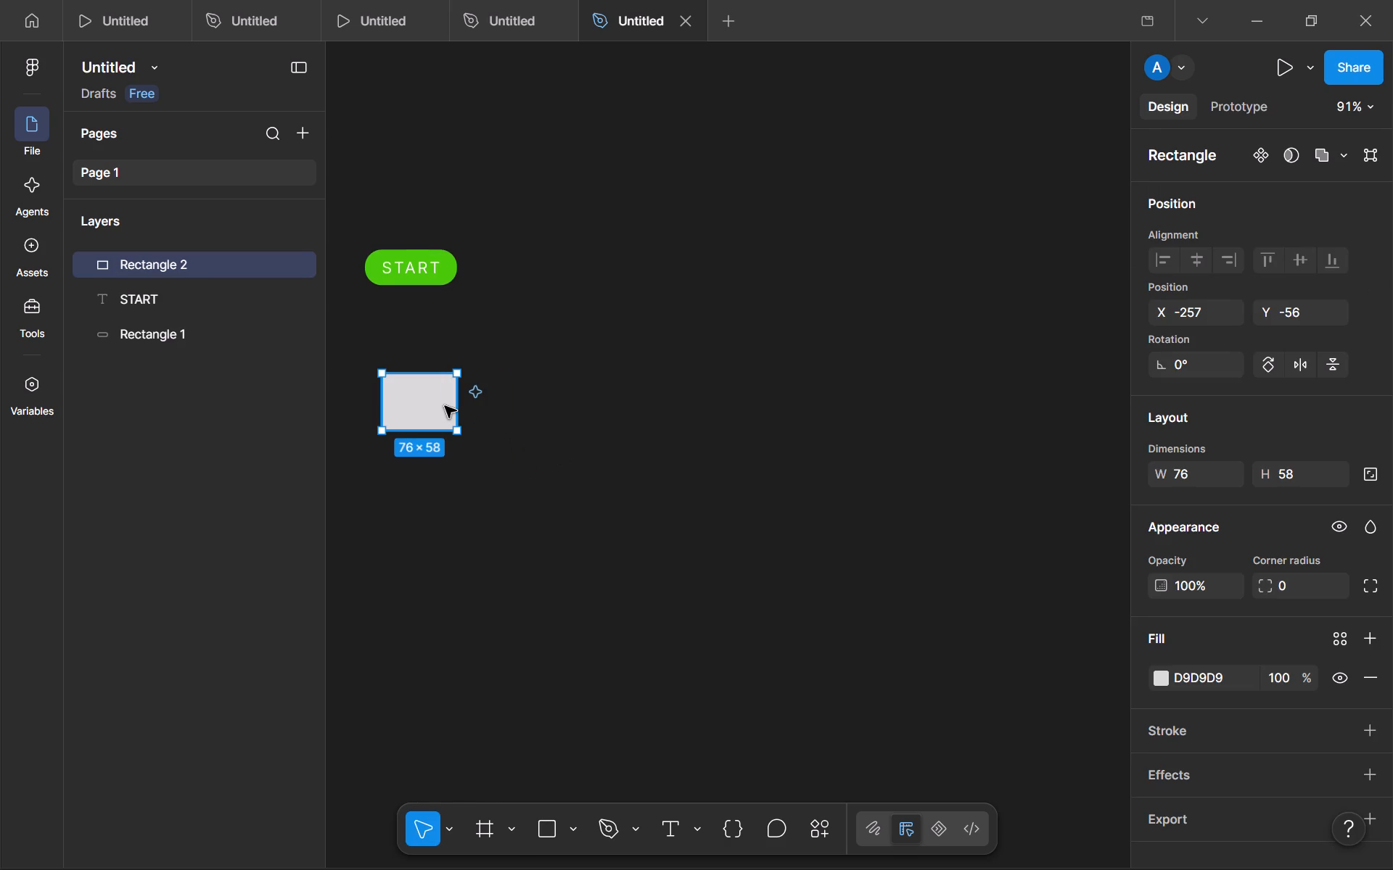
left_click_drag(461, 415, 482, 417)
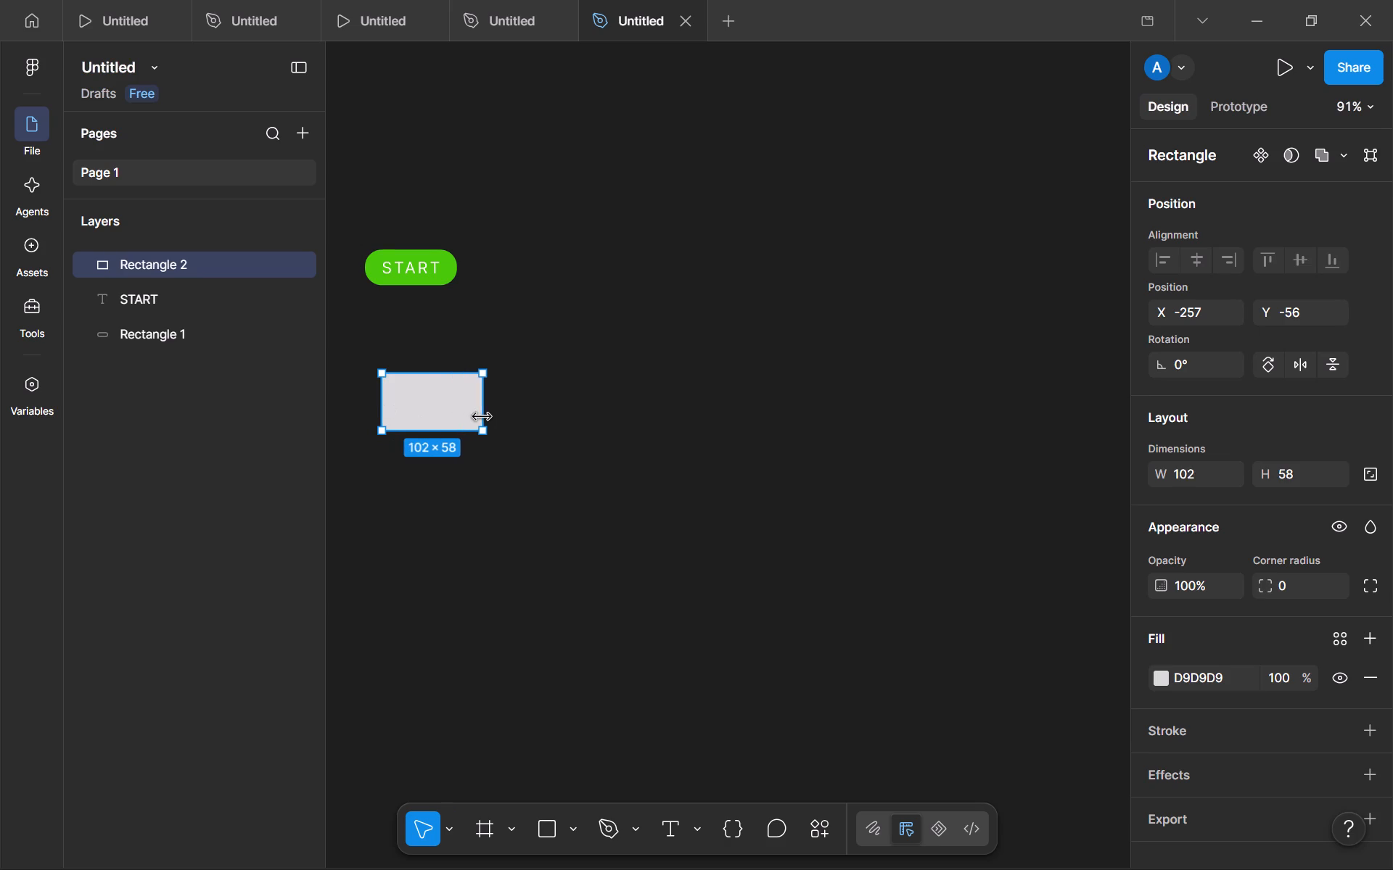
left_click_drag(482, 417, 491, 417)
left_click_drag(445, 399, 453, 386)
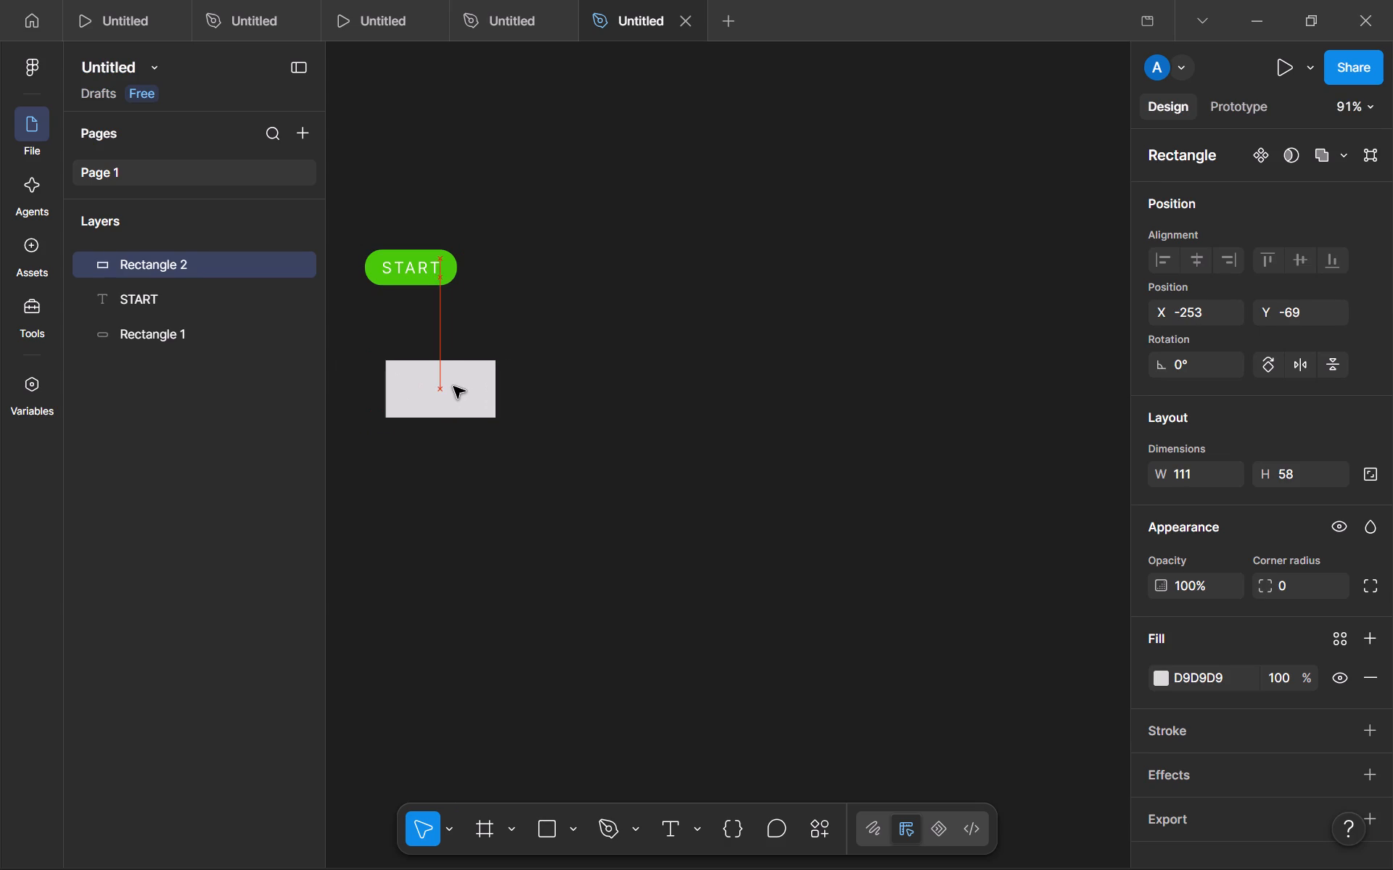
left_click_drag(453, 386, 430, 388)
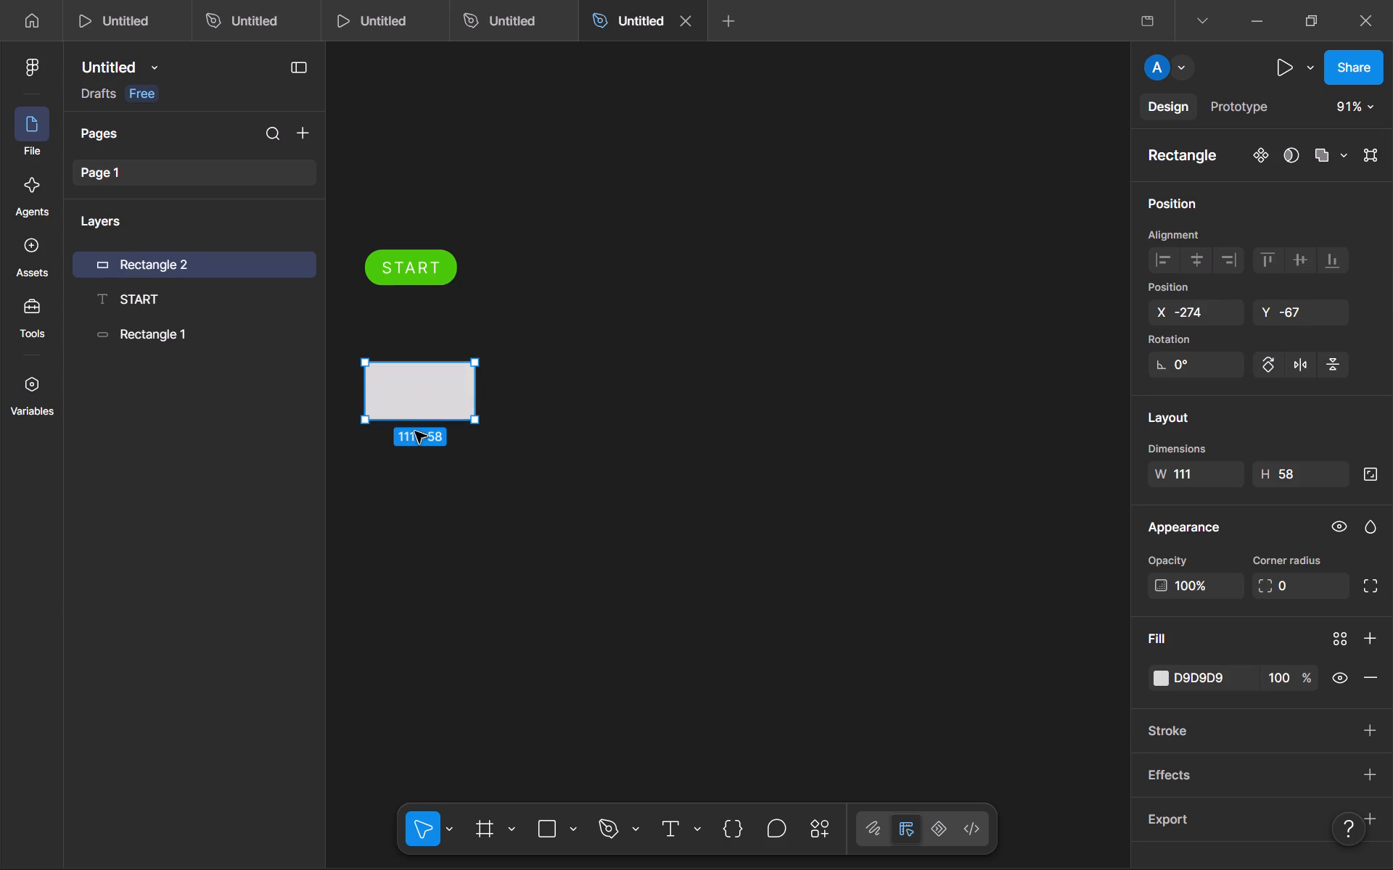
left_click_drag(420, 417, 422, 407)
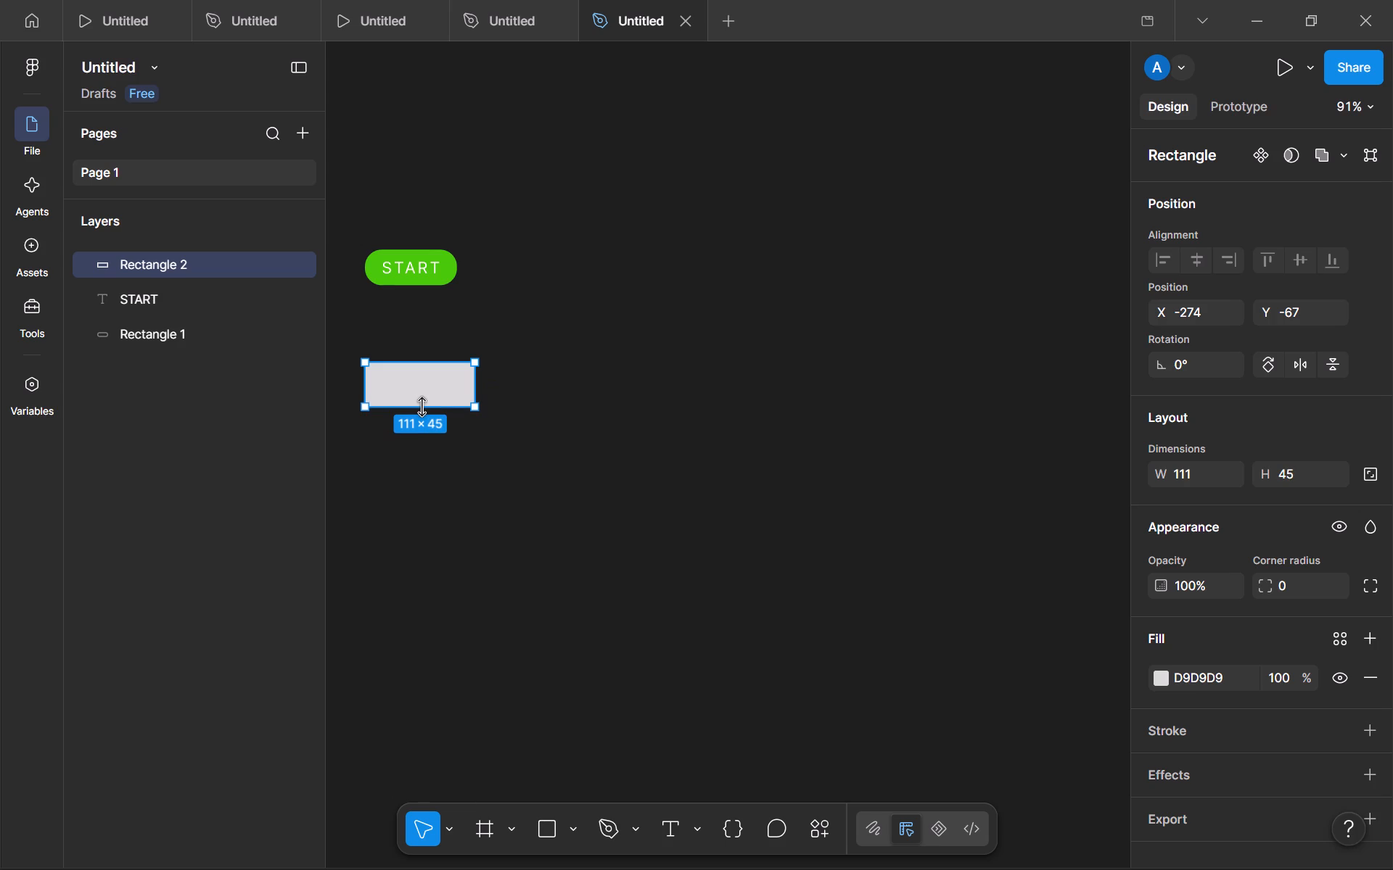
left_click(602, 467)
Change the second rectangle's fill from grey to a strong red.
left_click(443, 401)
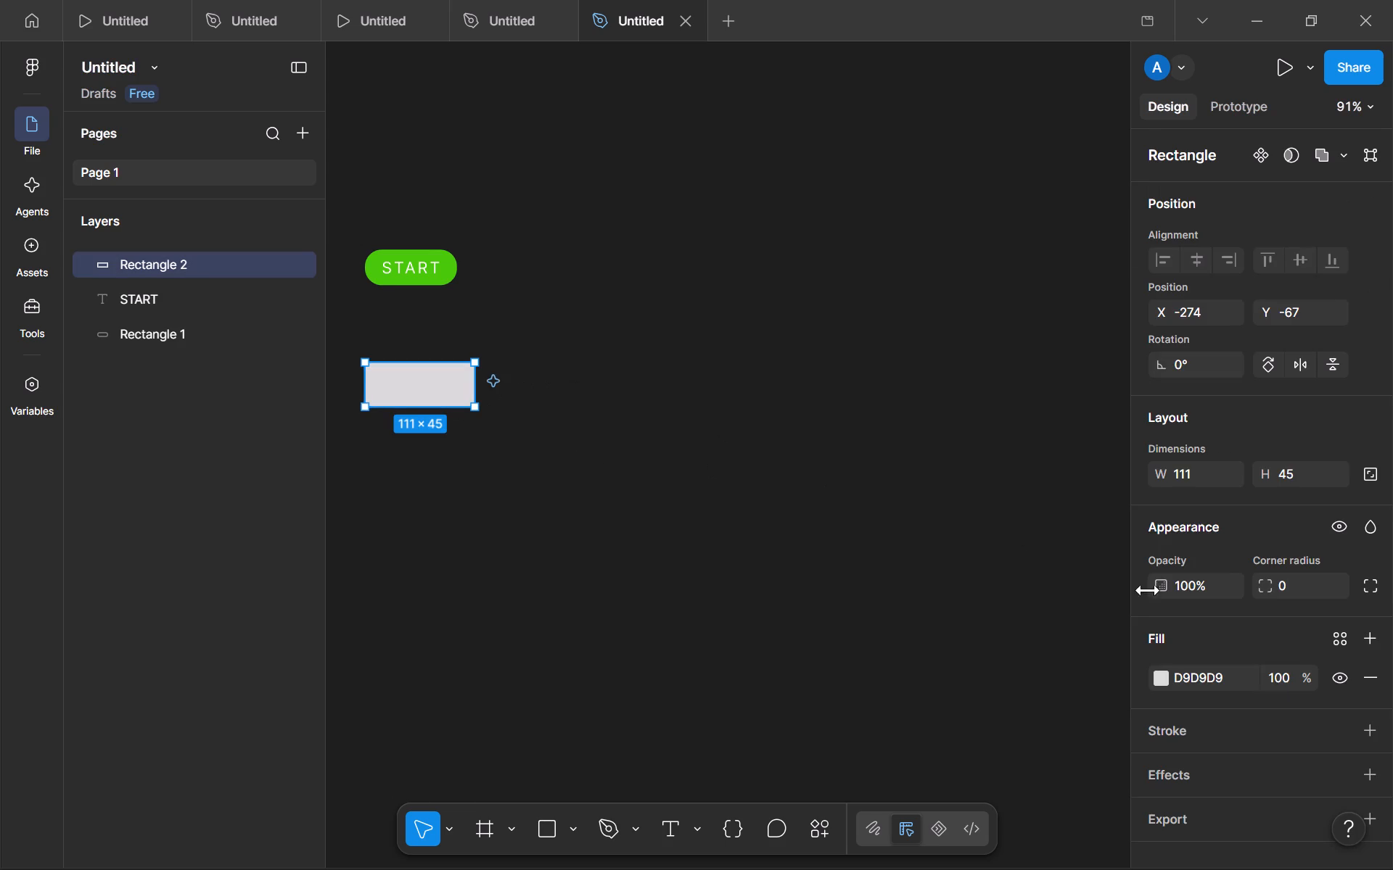
left_click(1155, 676)
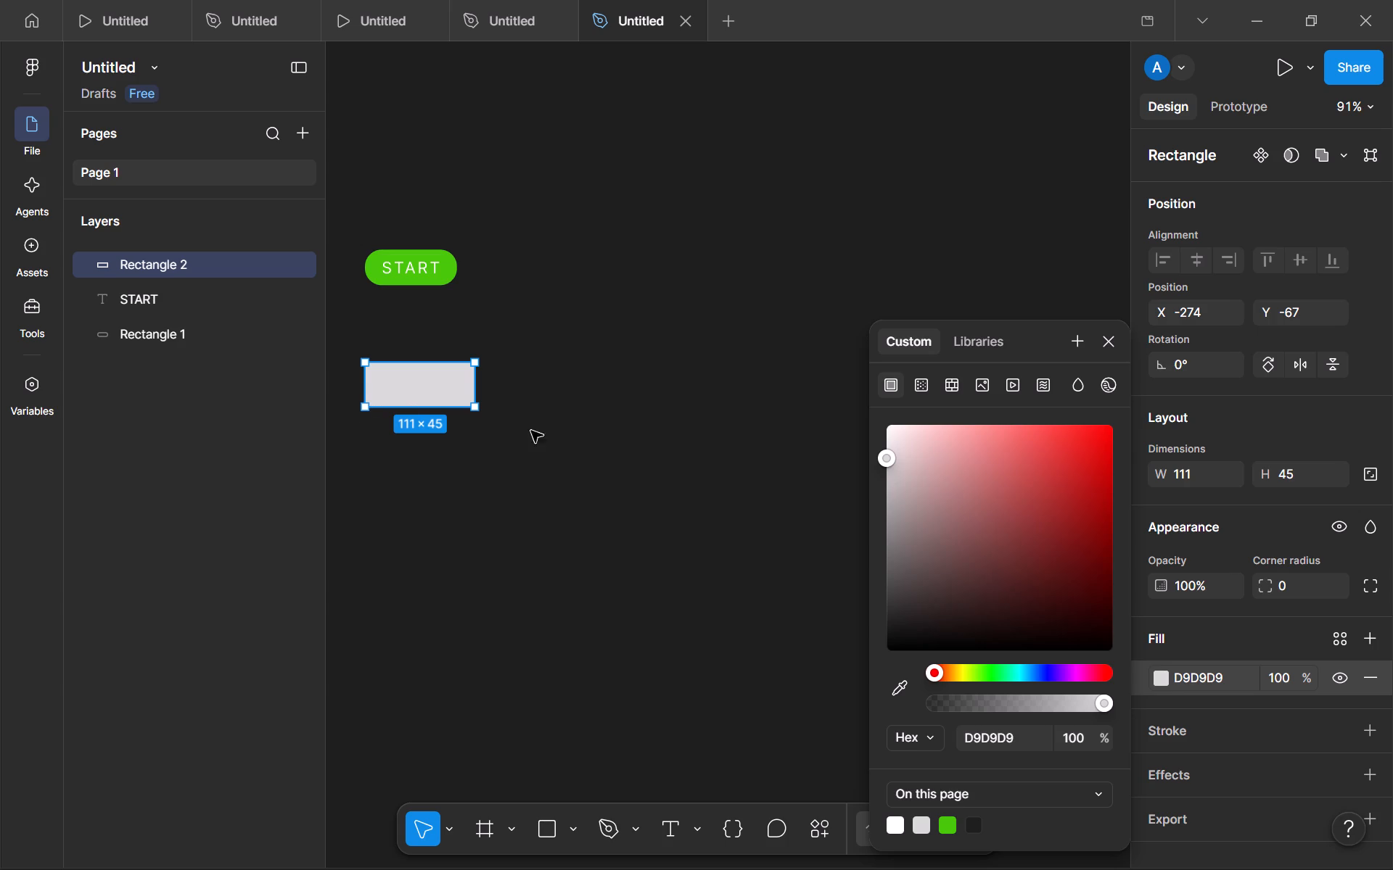
left_click(1162, 677)
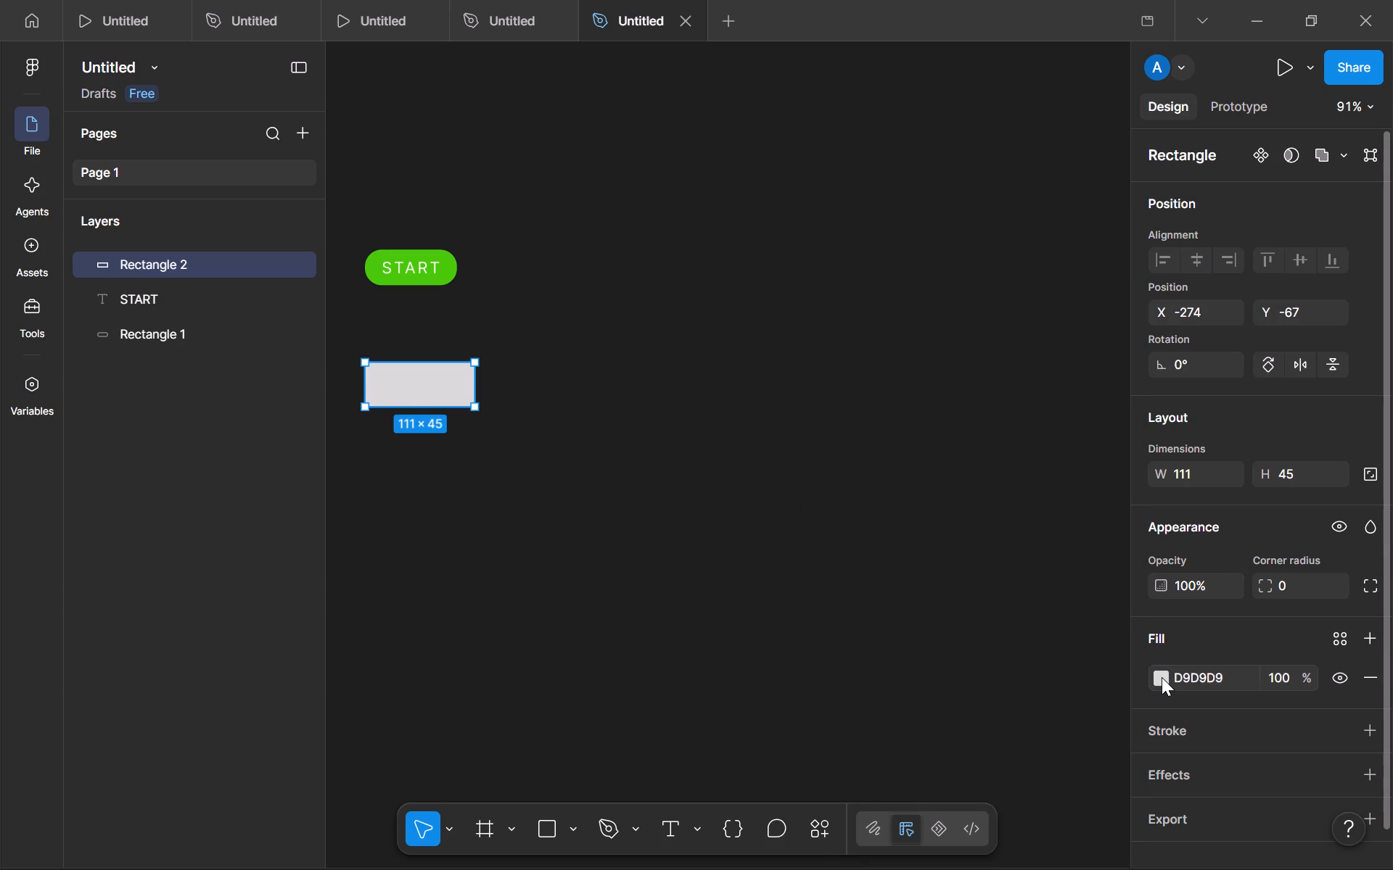
left_click(1162, 677)
left_click(1043, 454)
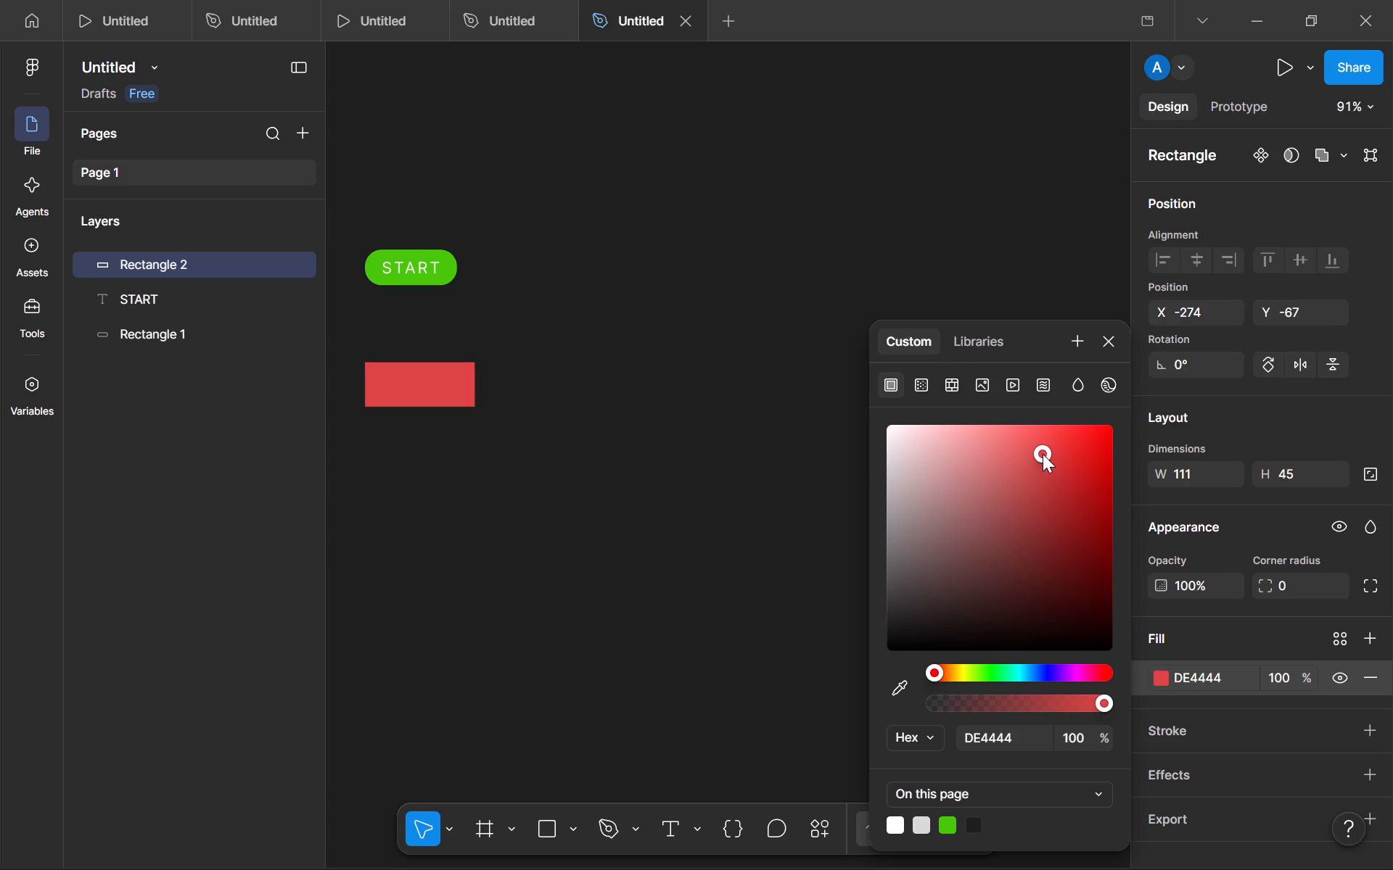
left_click(1065, 483)
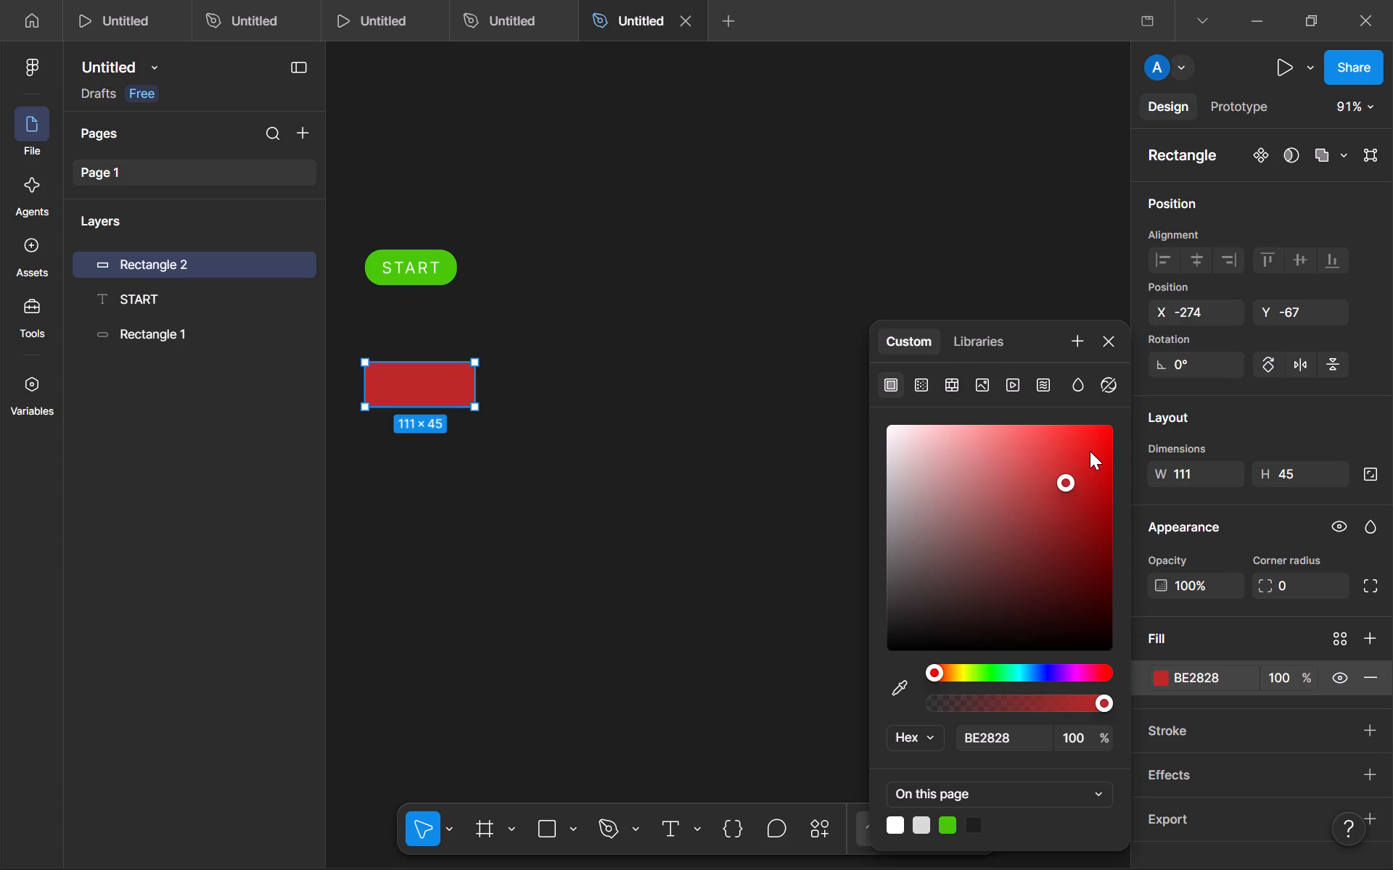
left_click(1090, 479)
left_click(953, 176)
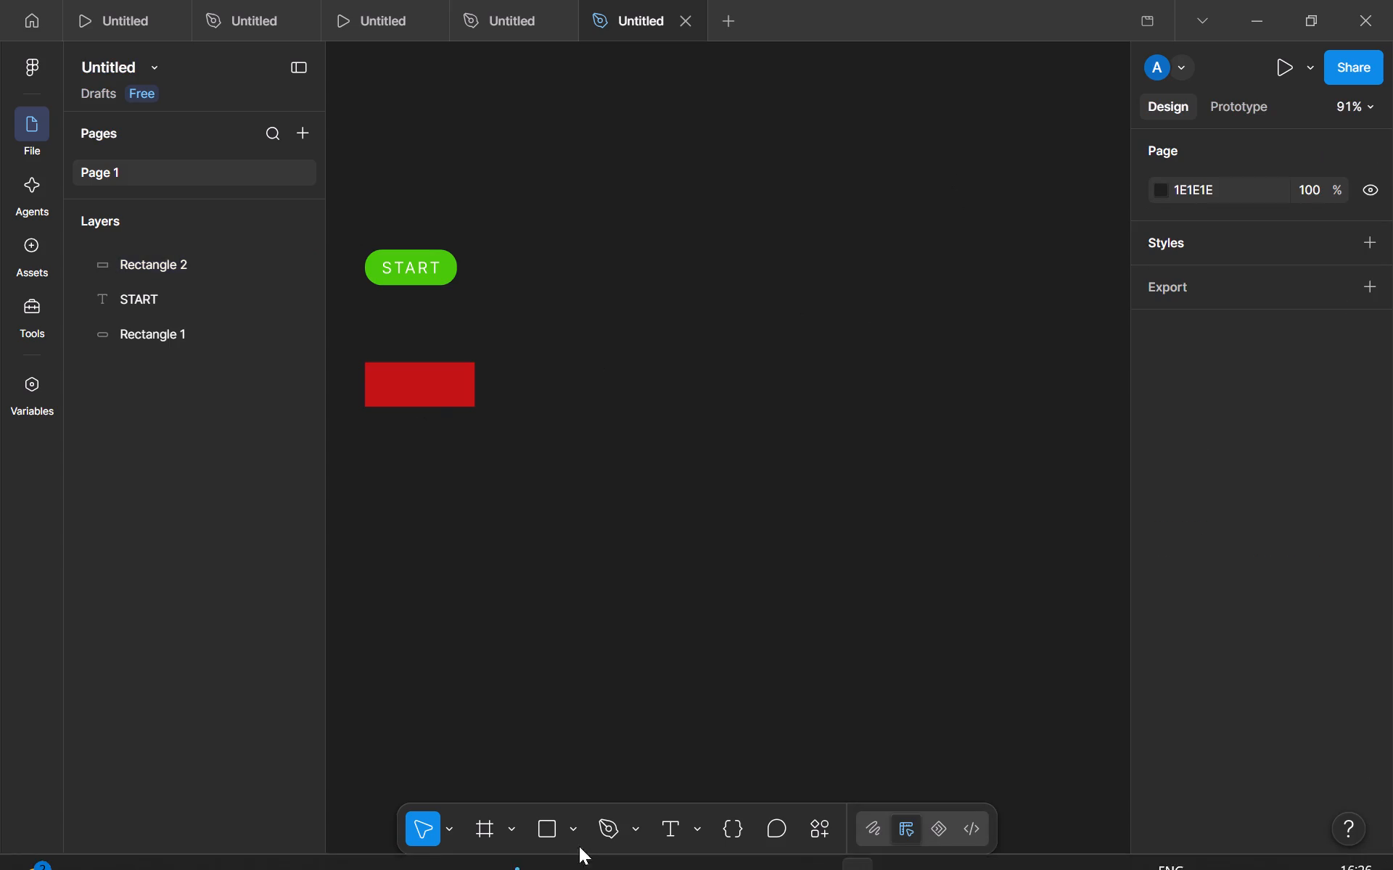
Add a text label reading "Sign Up" at the red rectangle.
left_click(675, 813)
left_click(393, 402)
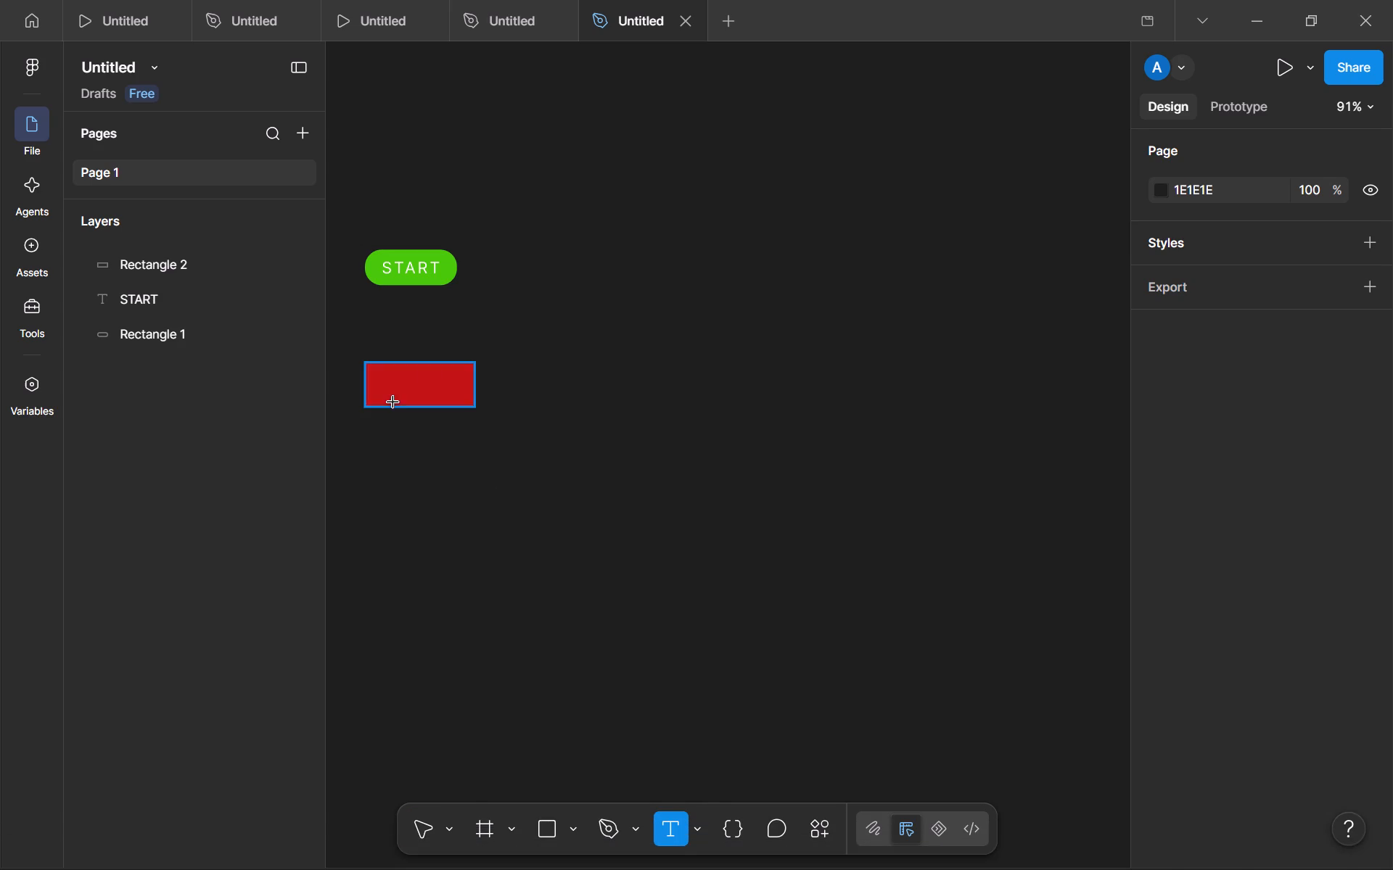
type("Sif")
key("BackSpace")
type("gn")
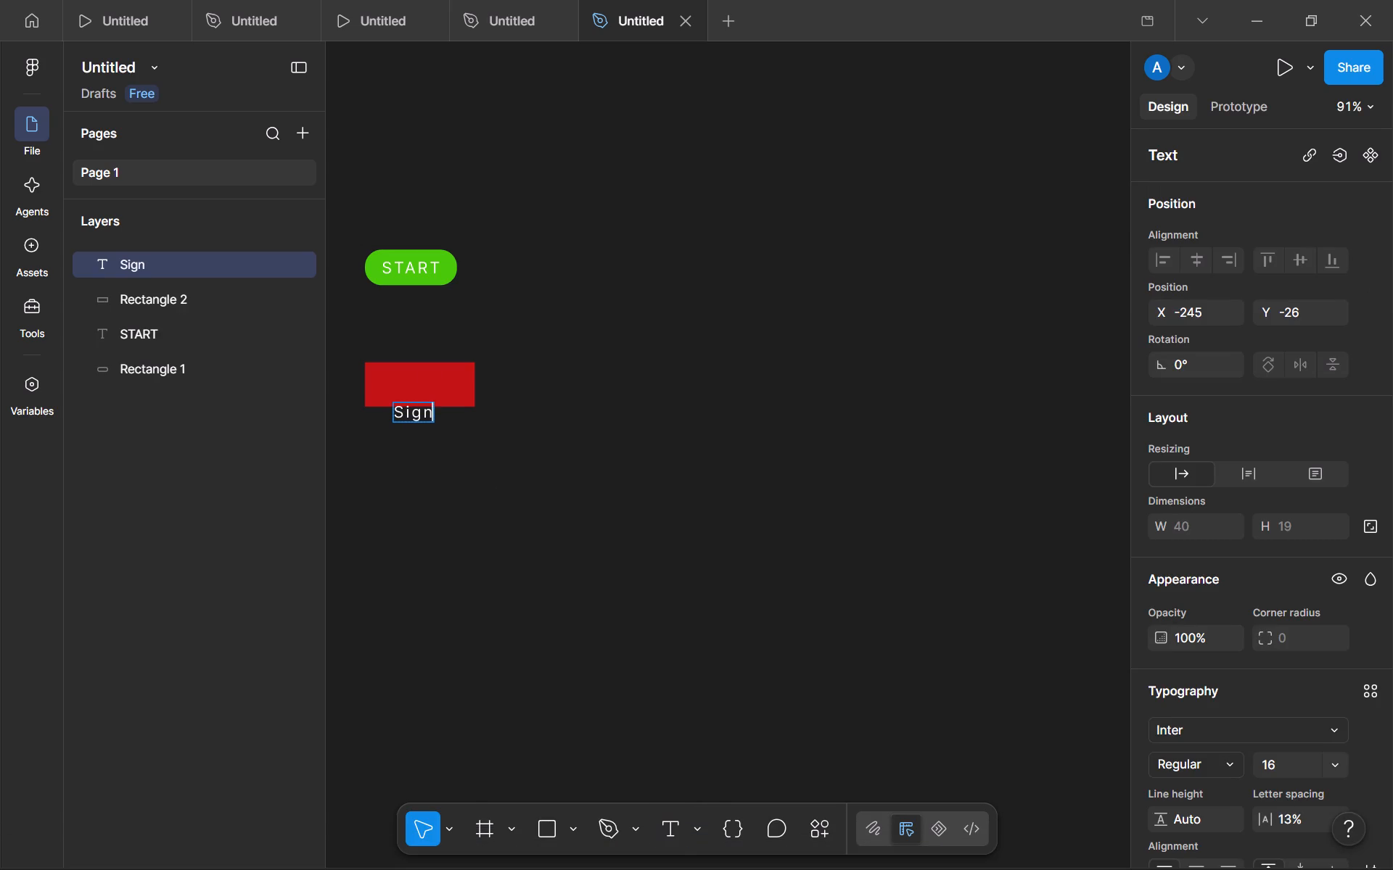
key("space")
type("Up")
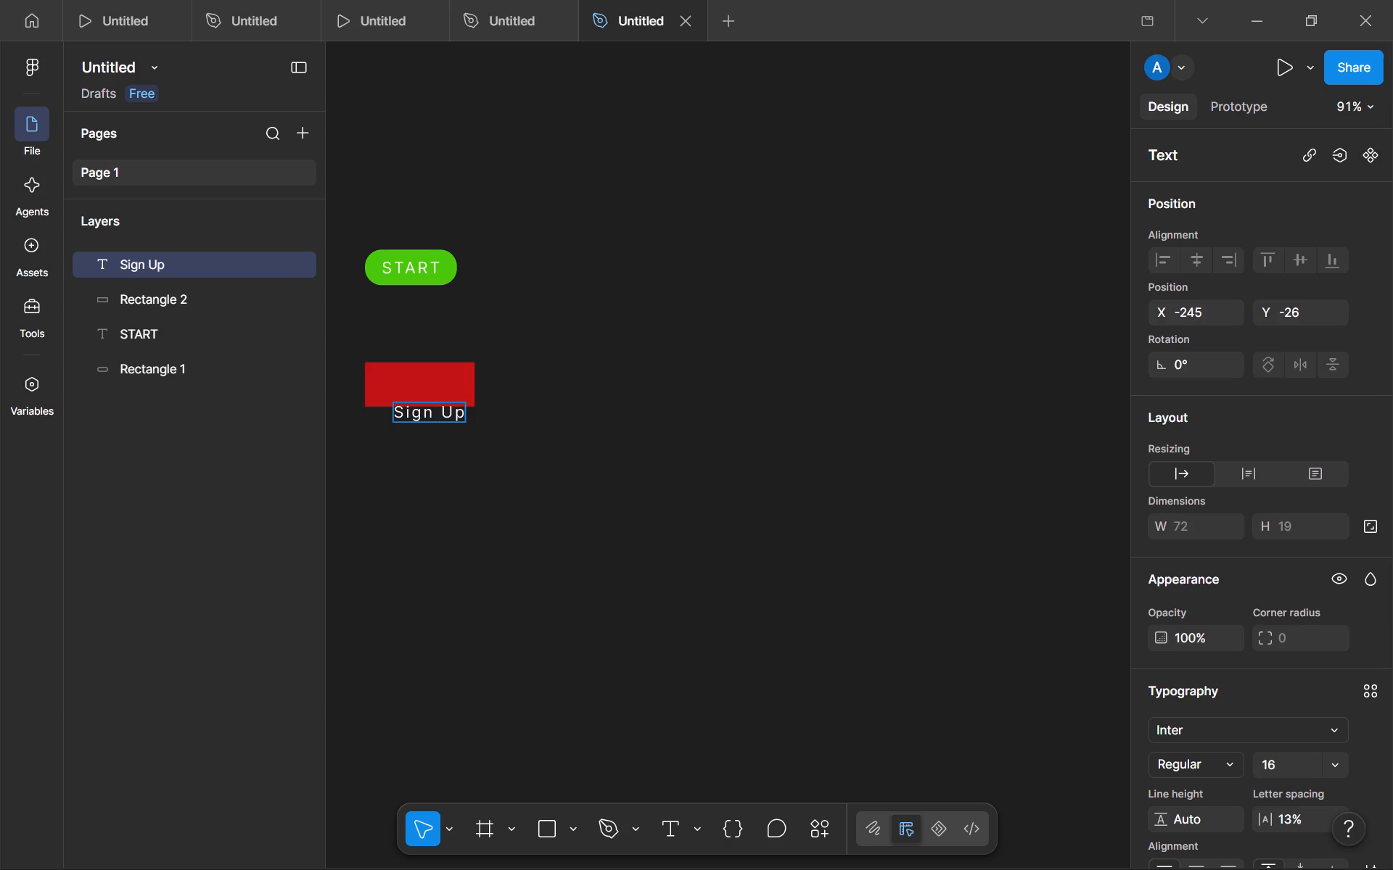
left_click(543, 499)
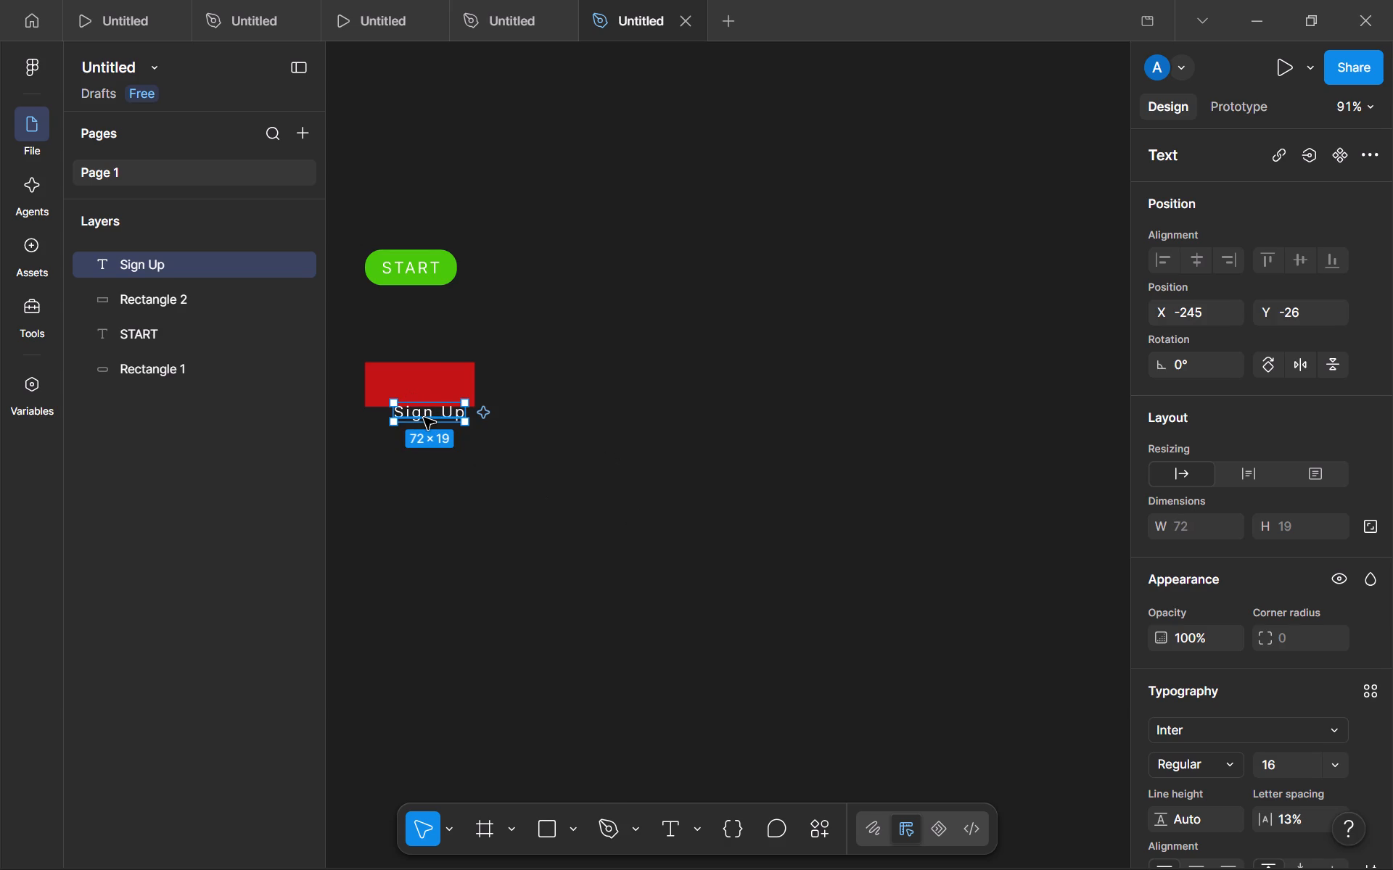
Move the Sign Up label onto the middle of the red rectangle, at X -257, Y -54.
left_click_drag(424, 418, 419, 366)
right_click(419, 366)
right_click(419, 366)
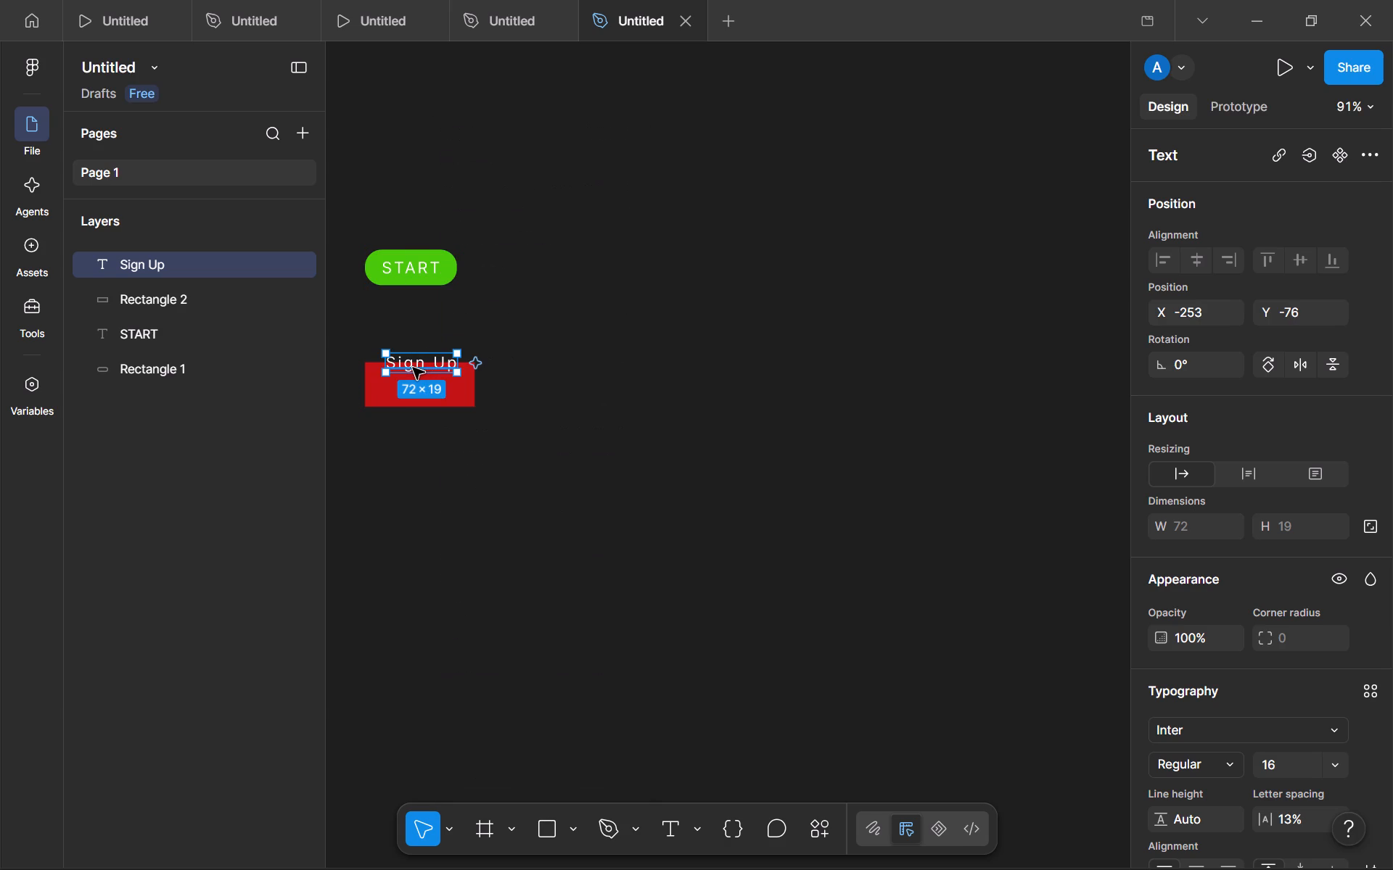
left_click_drag(413, 368, 416, 385)
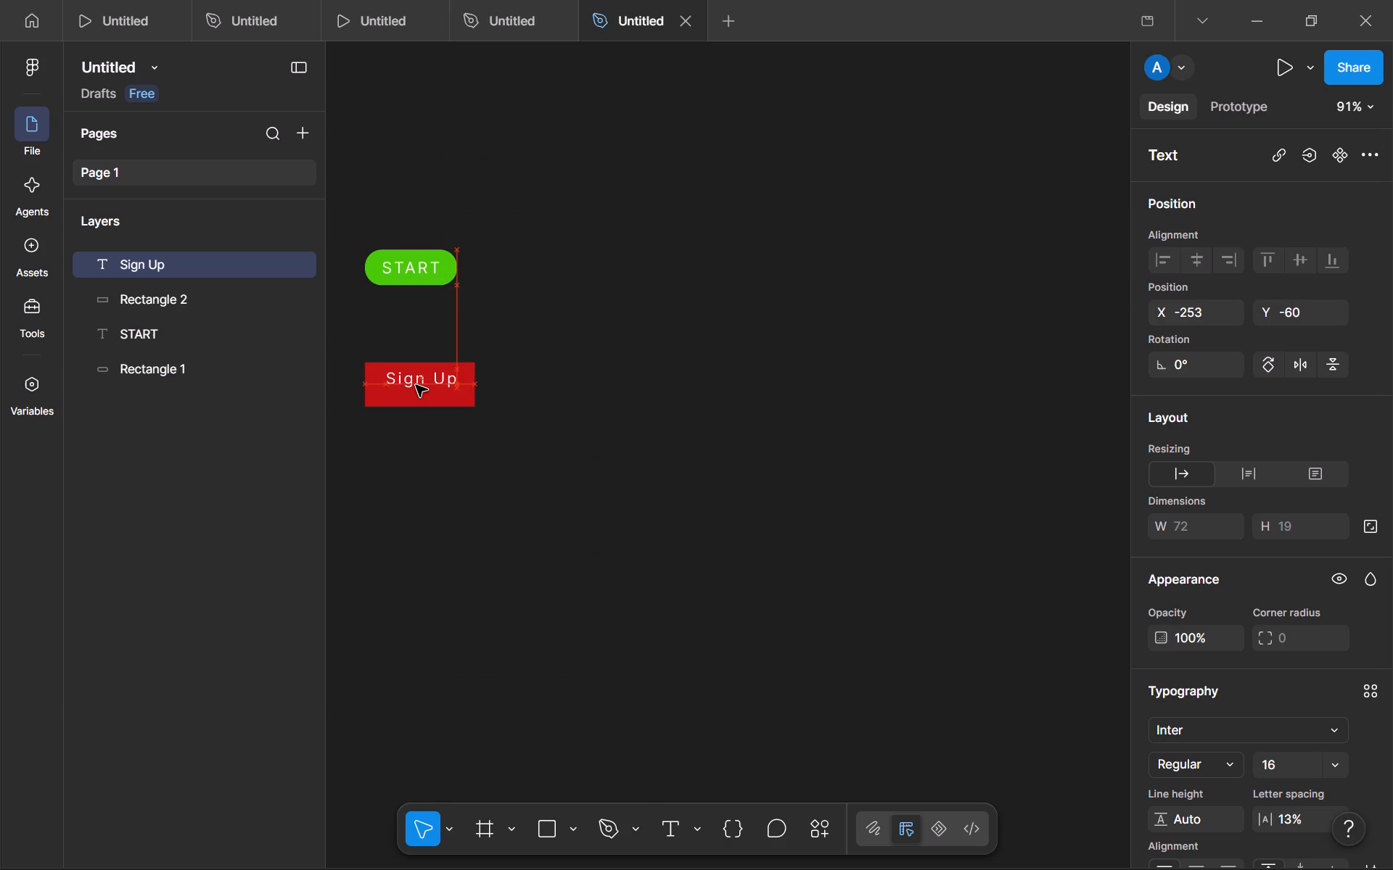
left_click_drag(416, 385, 409, 393)
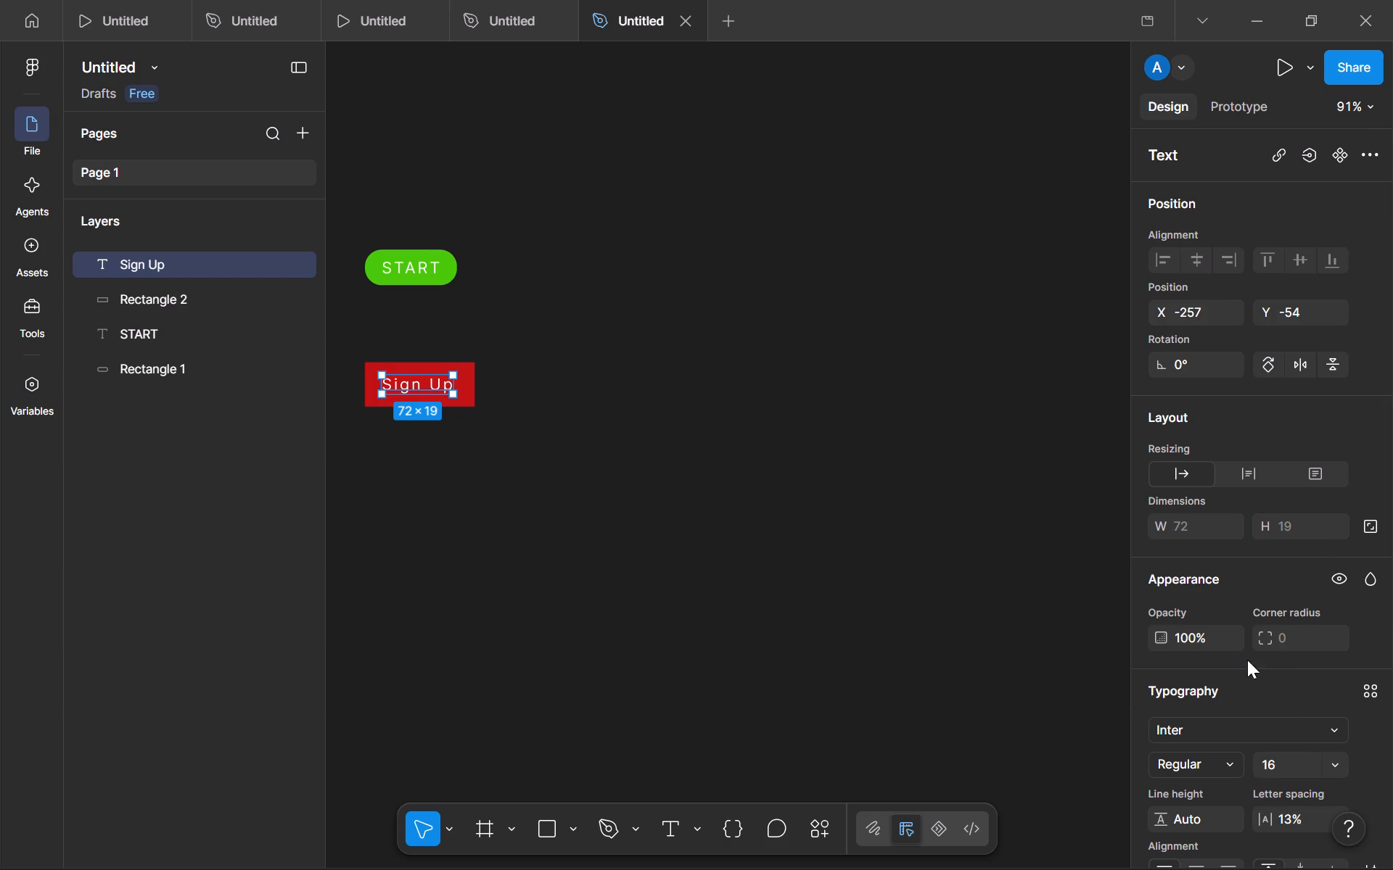
Set the Sign Up label's letter spacing to 17%.
left_click(1300, 824)
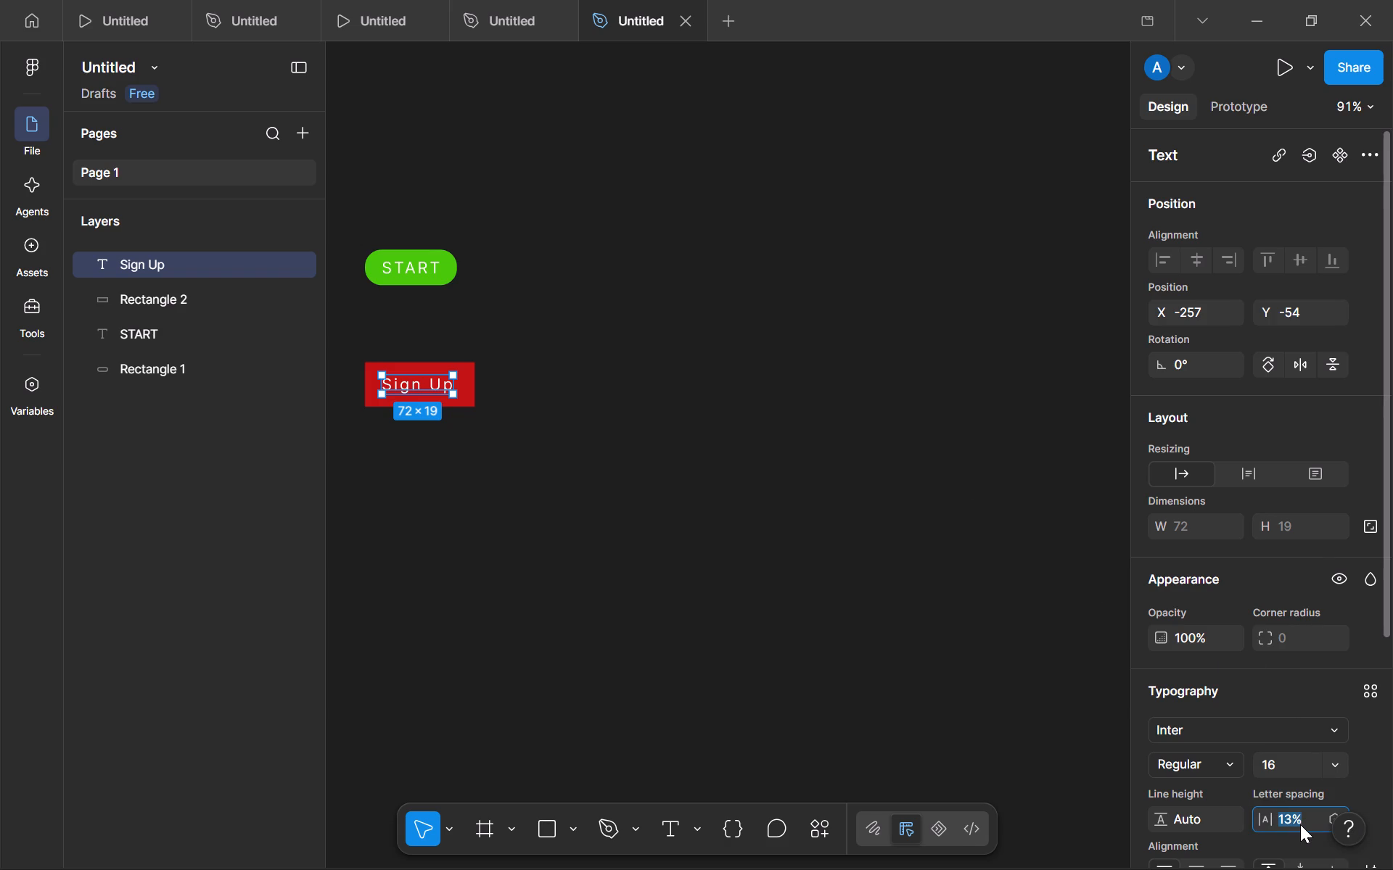
key("Up")
key("Up")
key("Up")
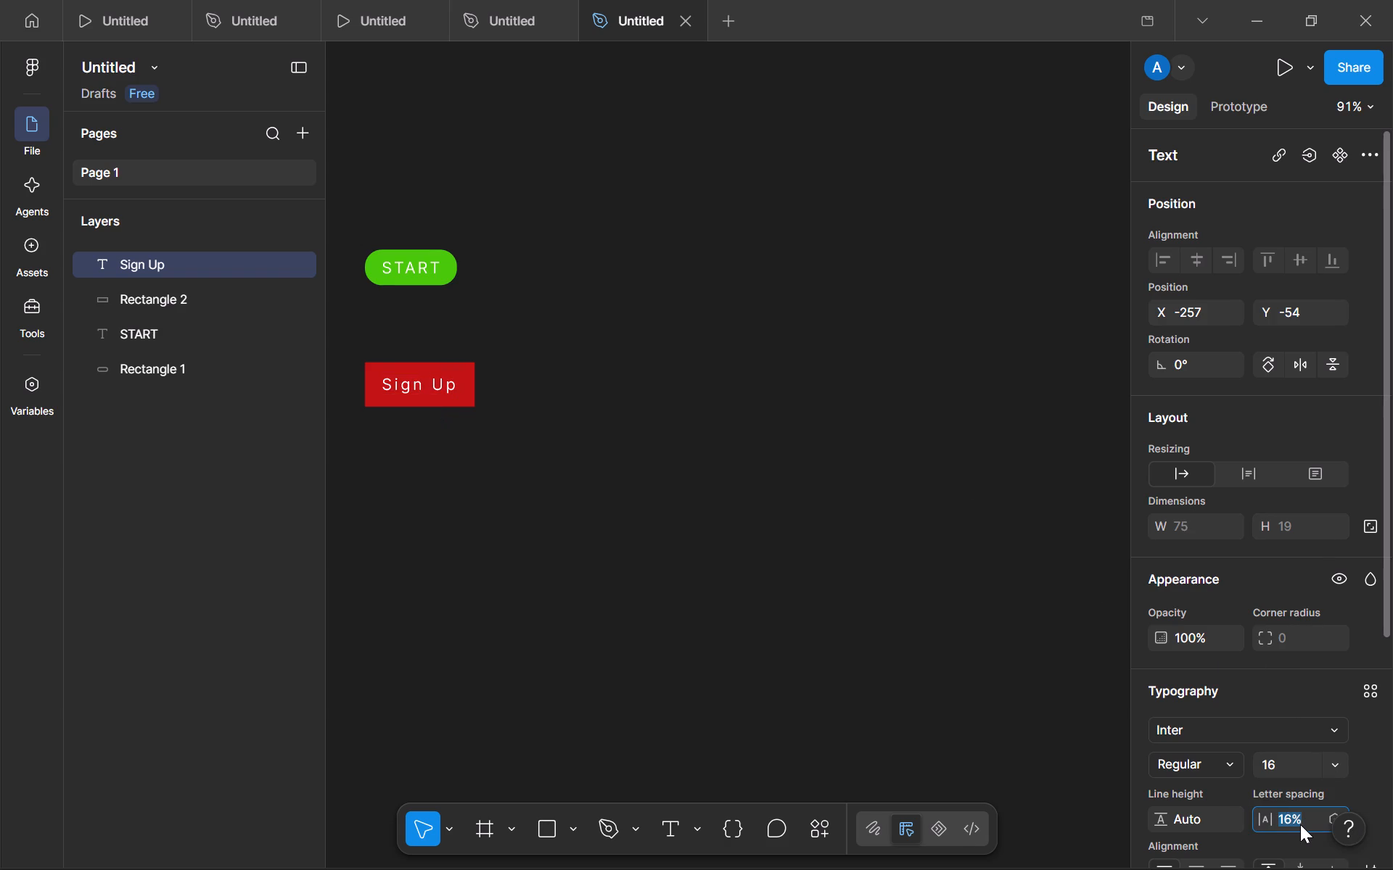
key("Up")
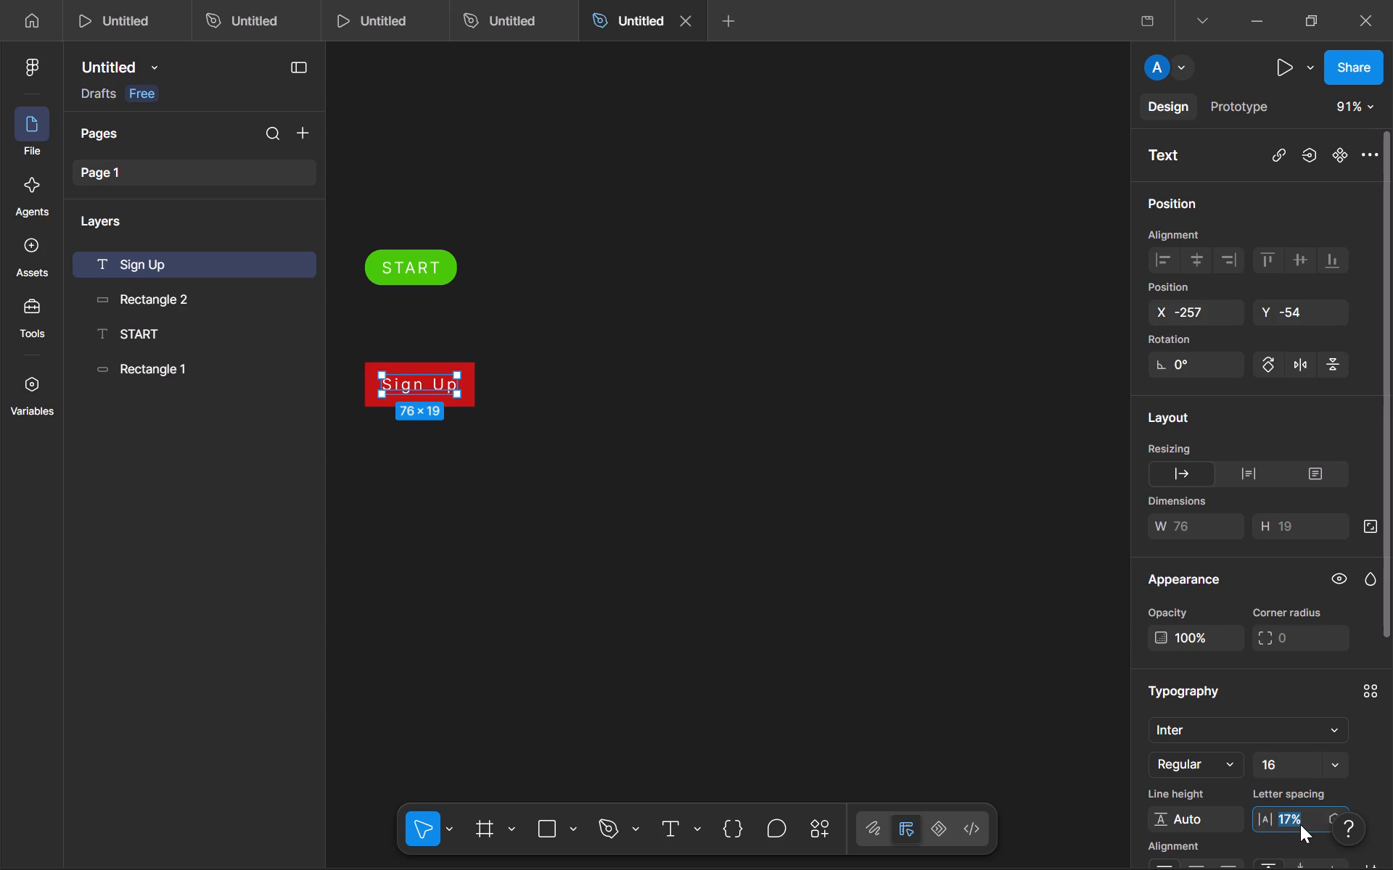
left_click(782, 473)
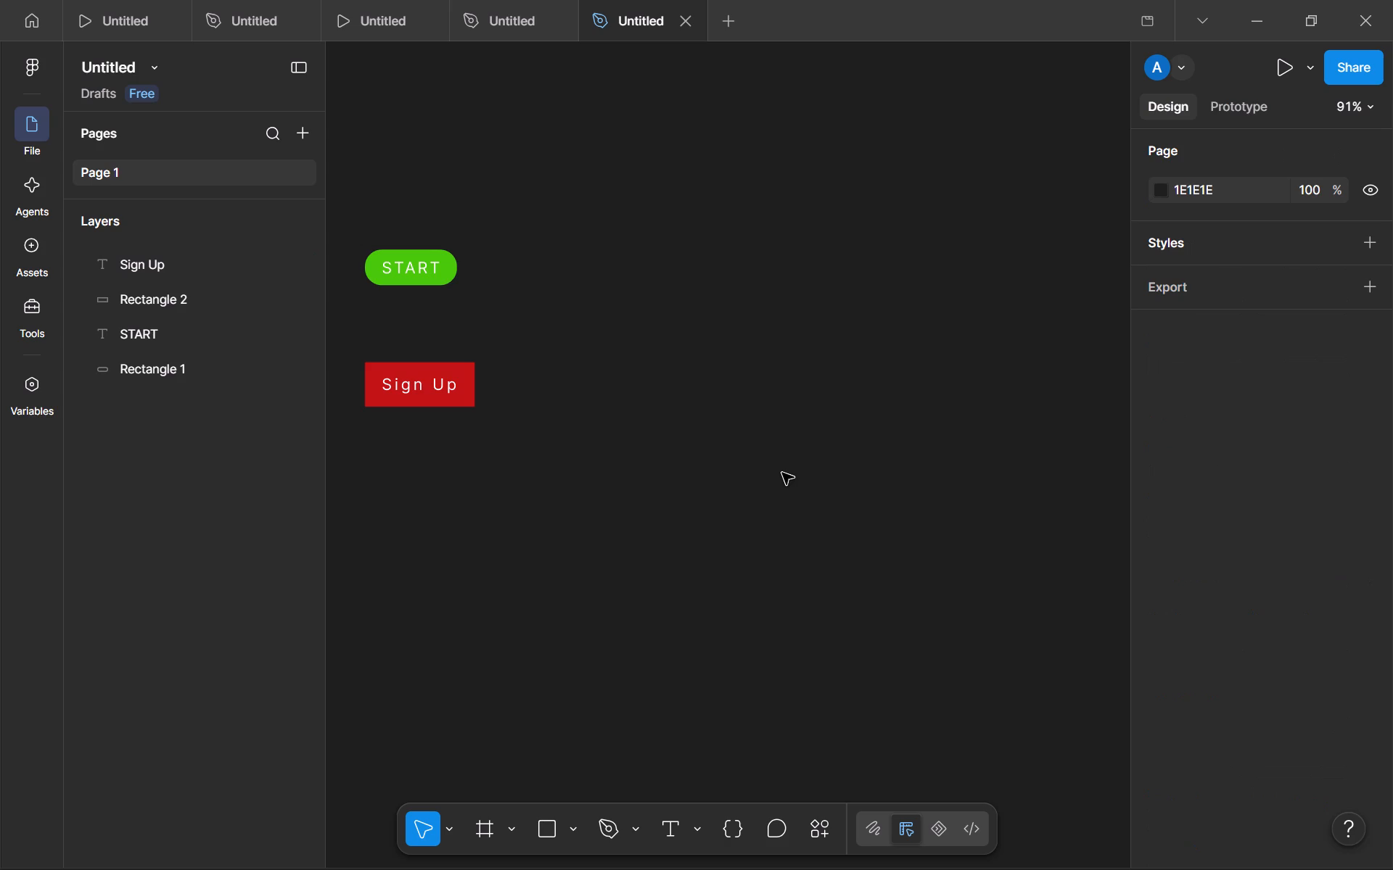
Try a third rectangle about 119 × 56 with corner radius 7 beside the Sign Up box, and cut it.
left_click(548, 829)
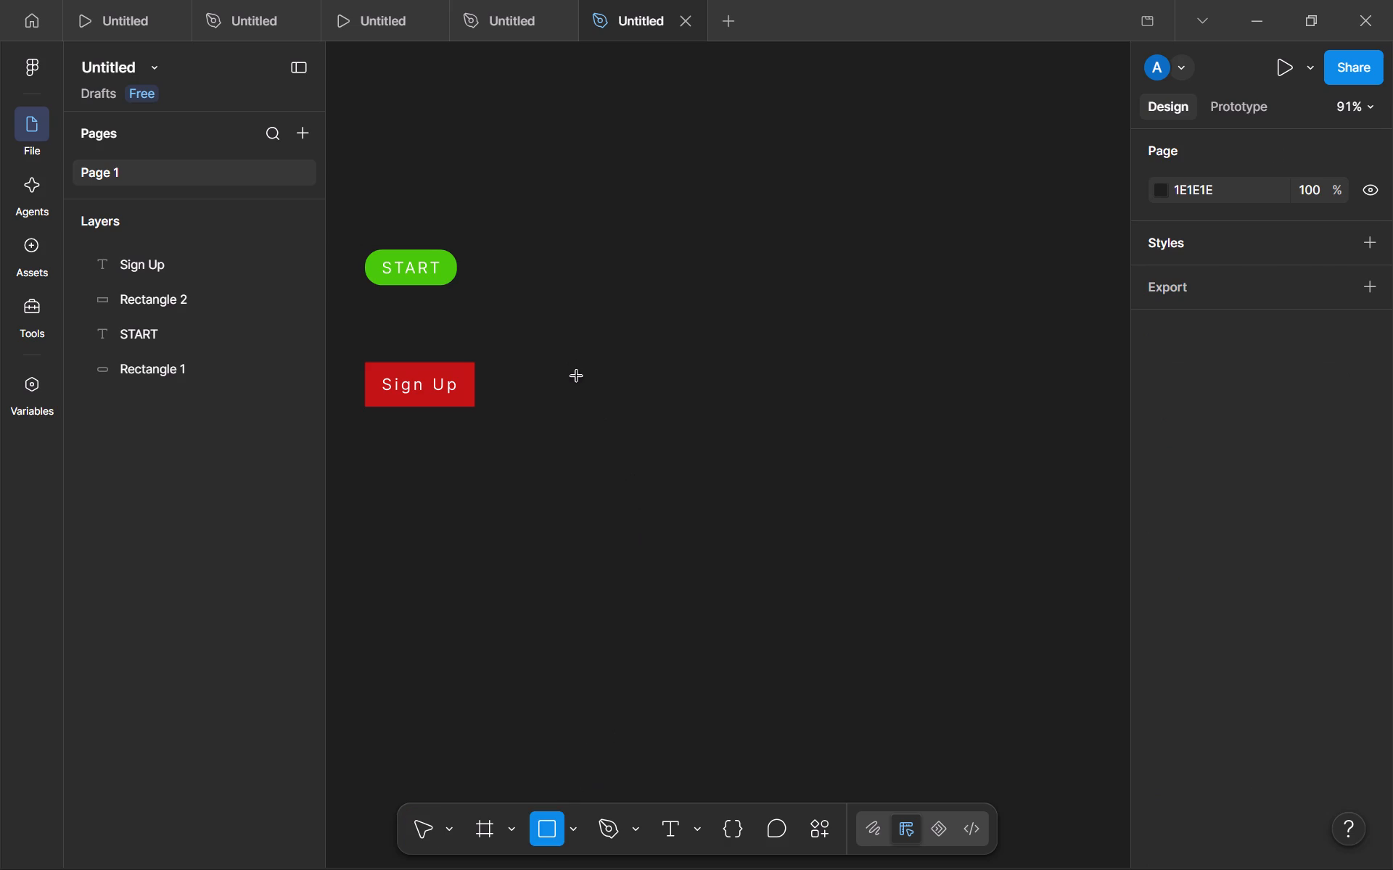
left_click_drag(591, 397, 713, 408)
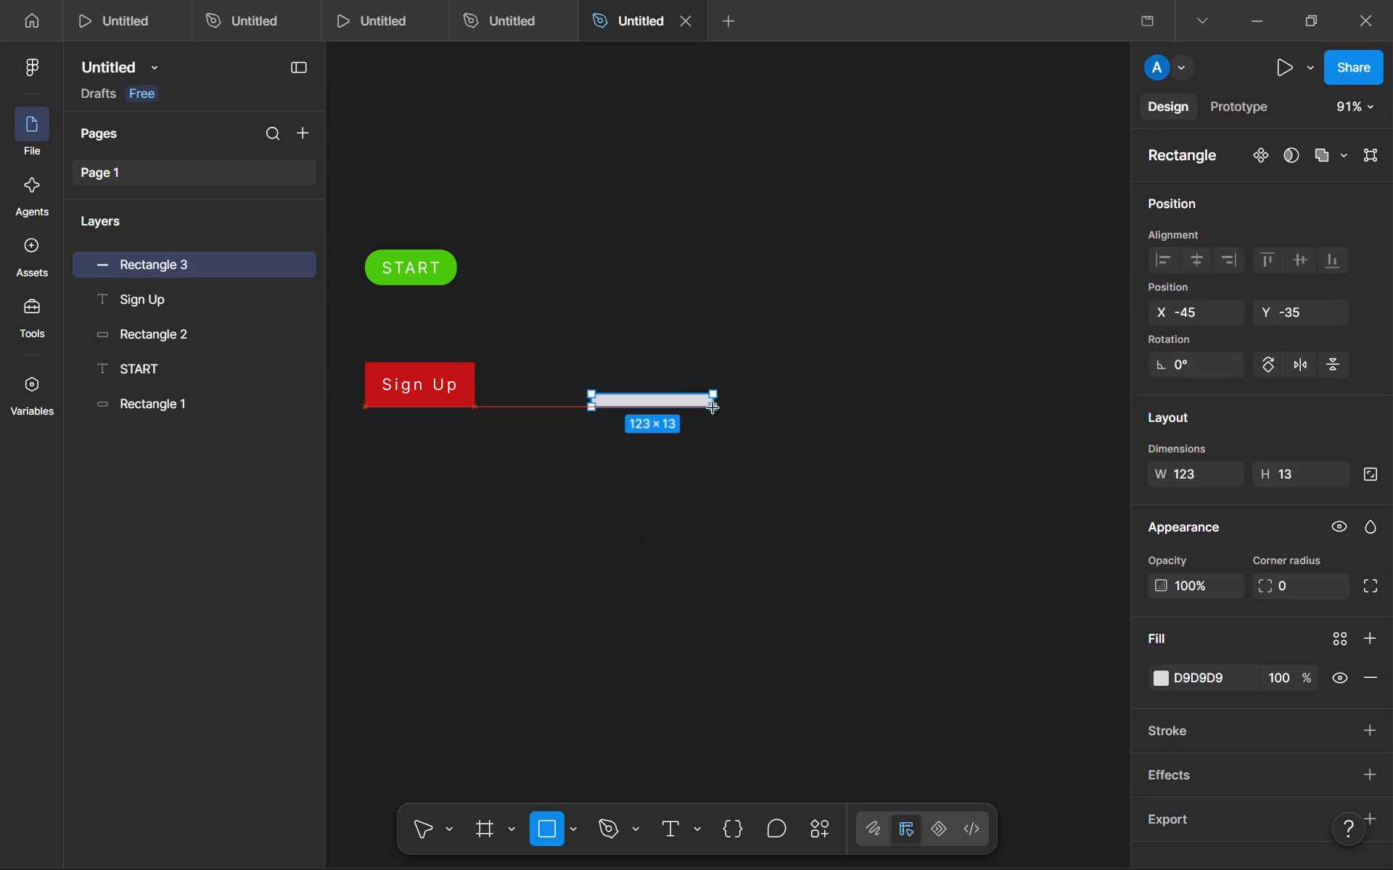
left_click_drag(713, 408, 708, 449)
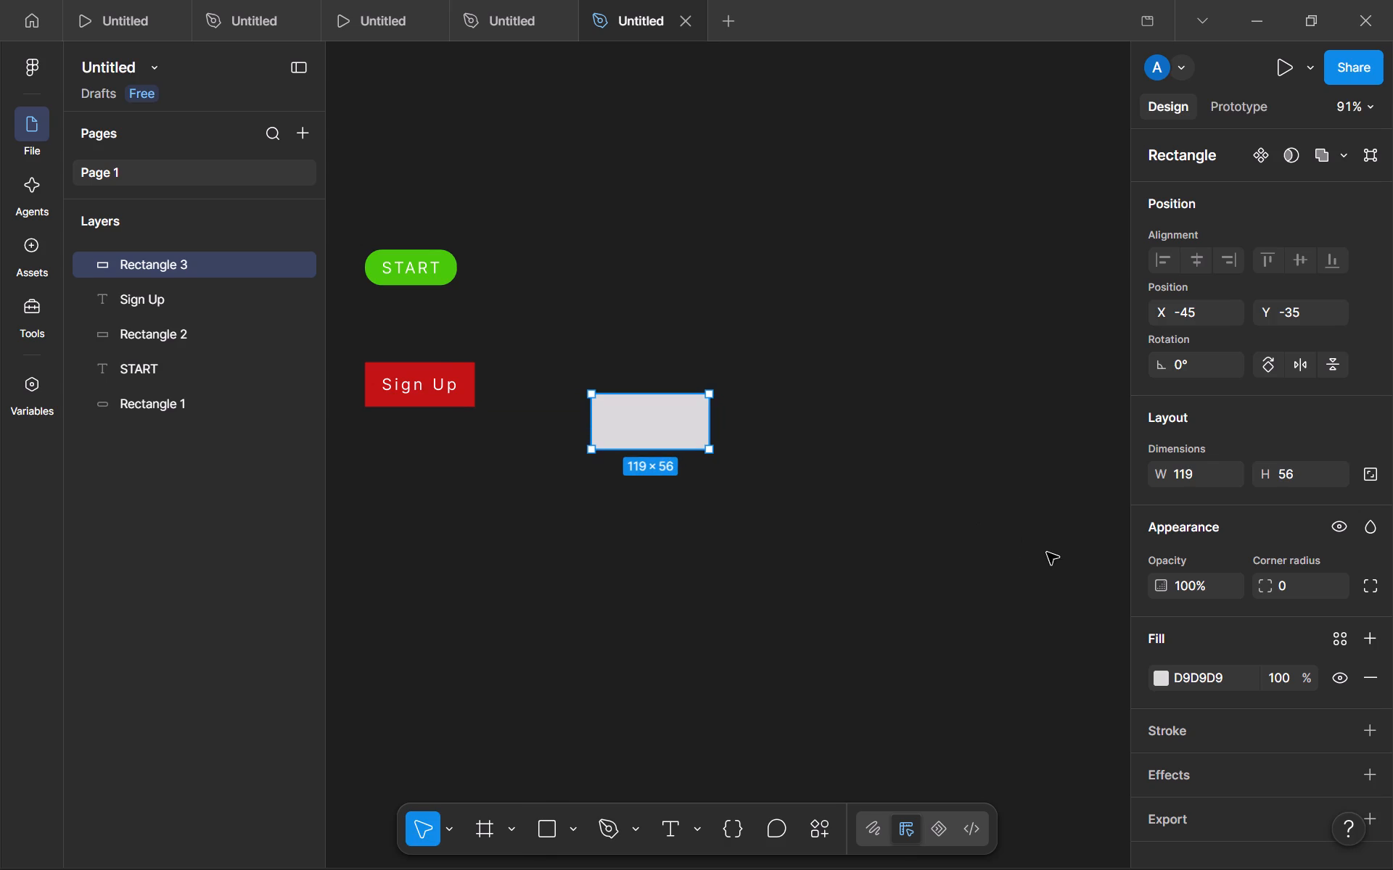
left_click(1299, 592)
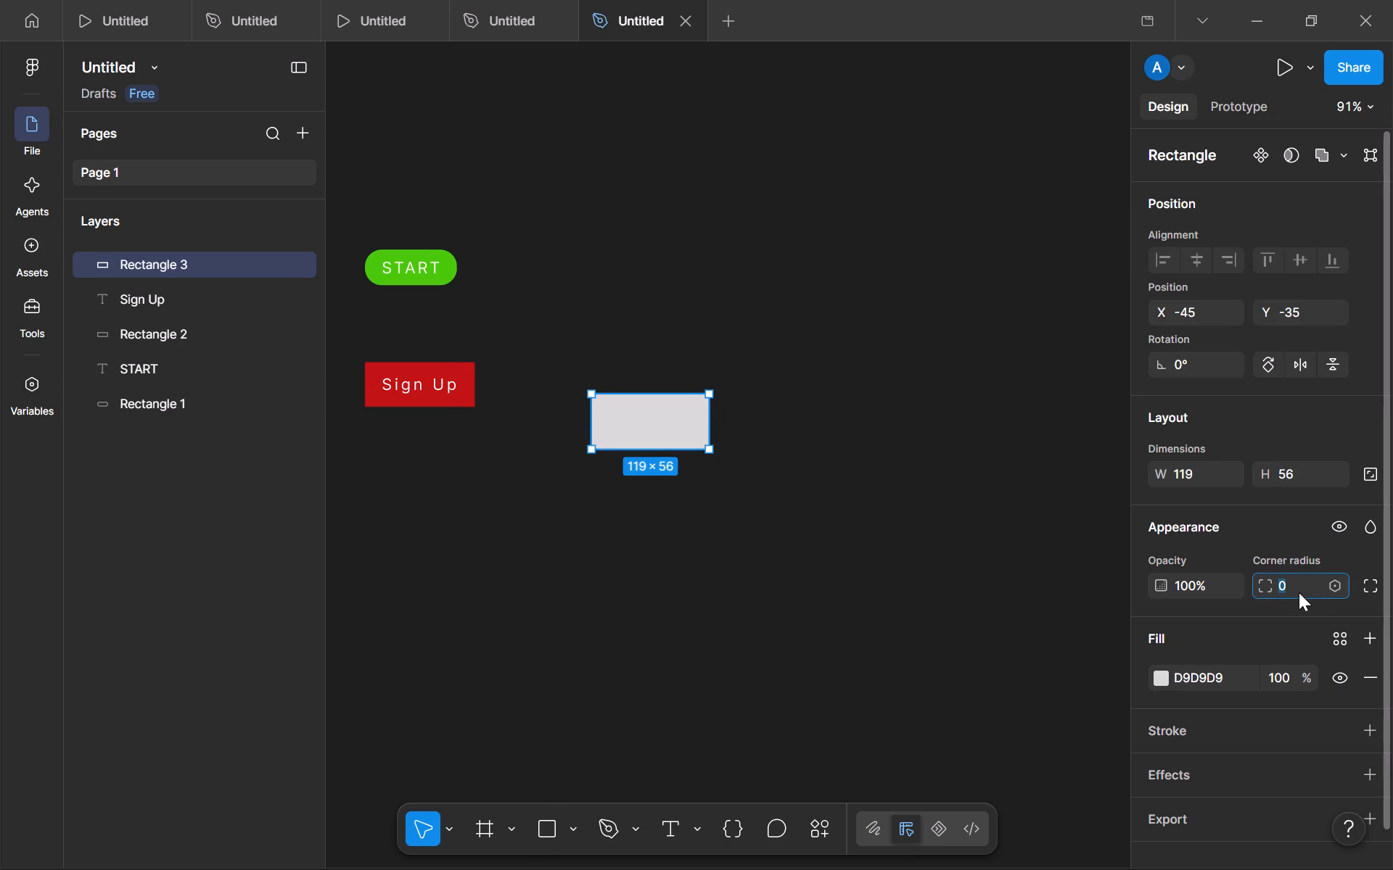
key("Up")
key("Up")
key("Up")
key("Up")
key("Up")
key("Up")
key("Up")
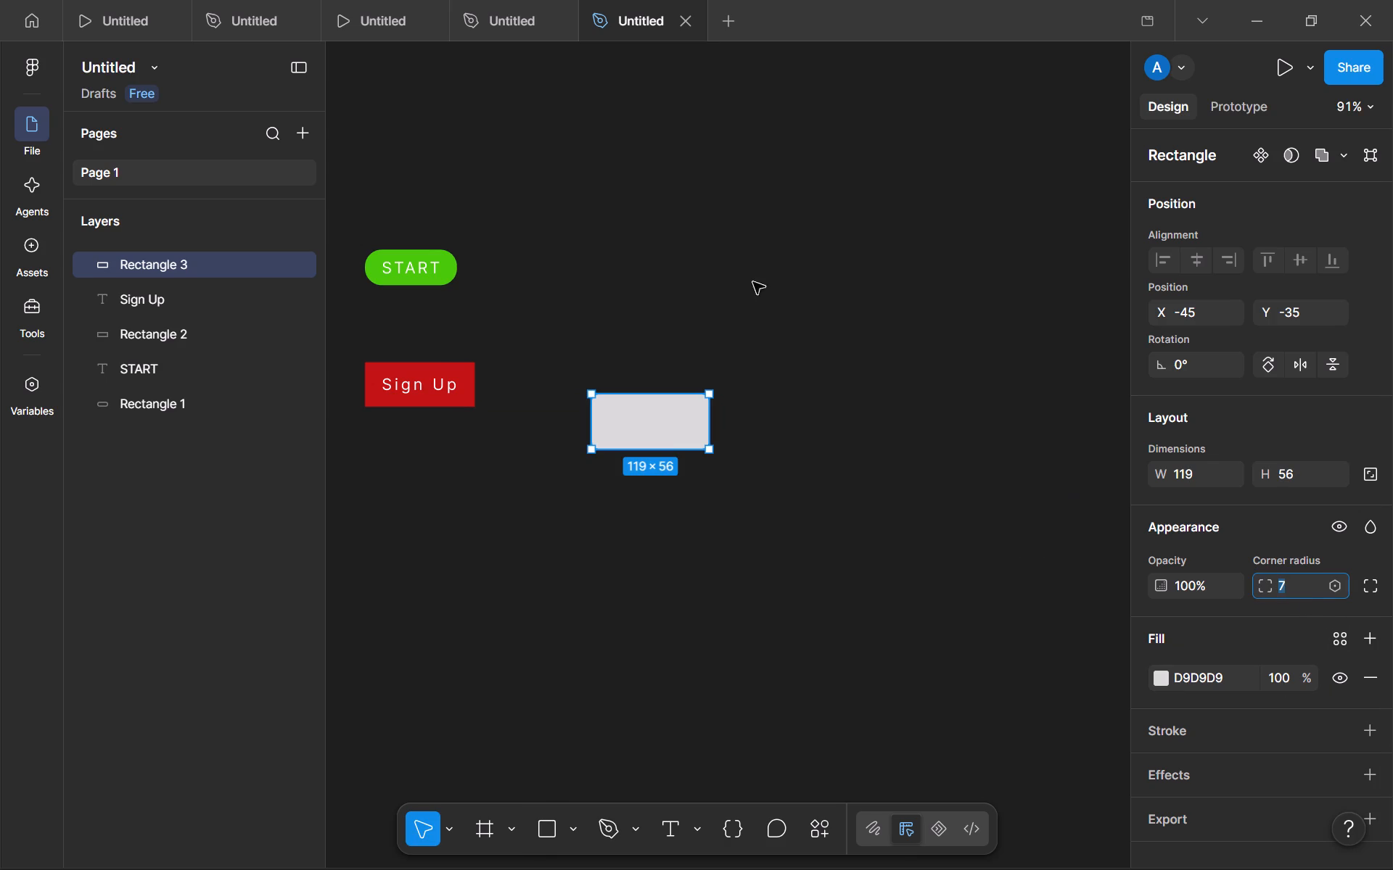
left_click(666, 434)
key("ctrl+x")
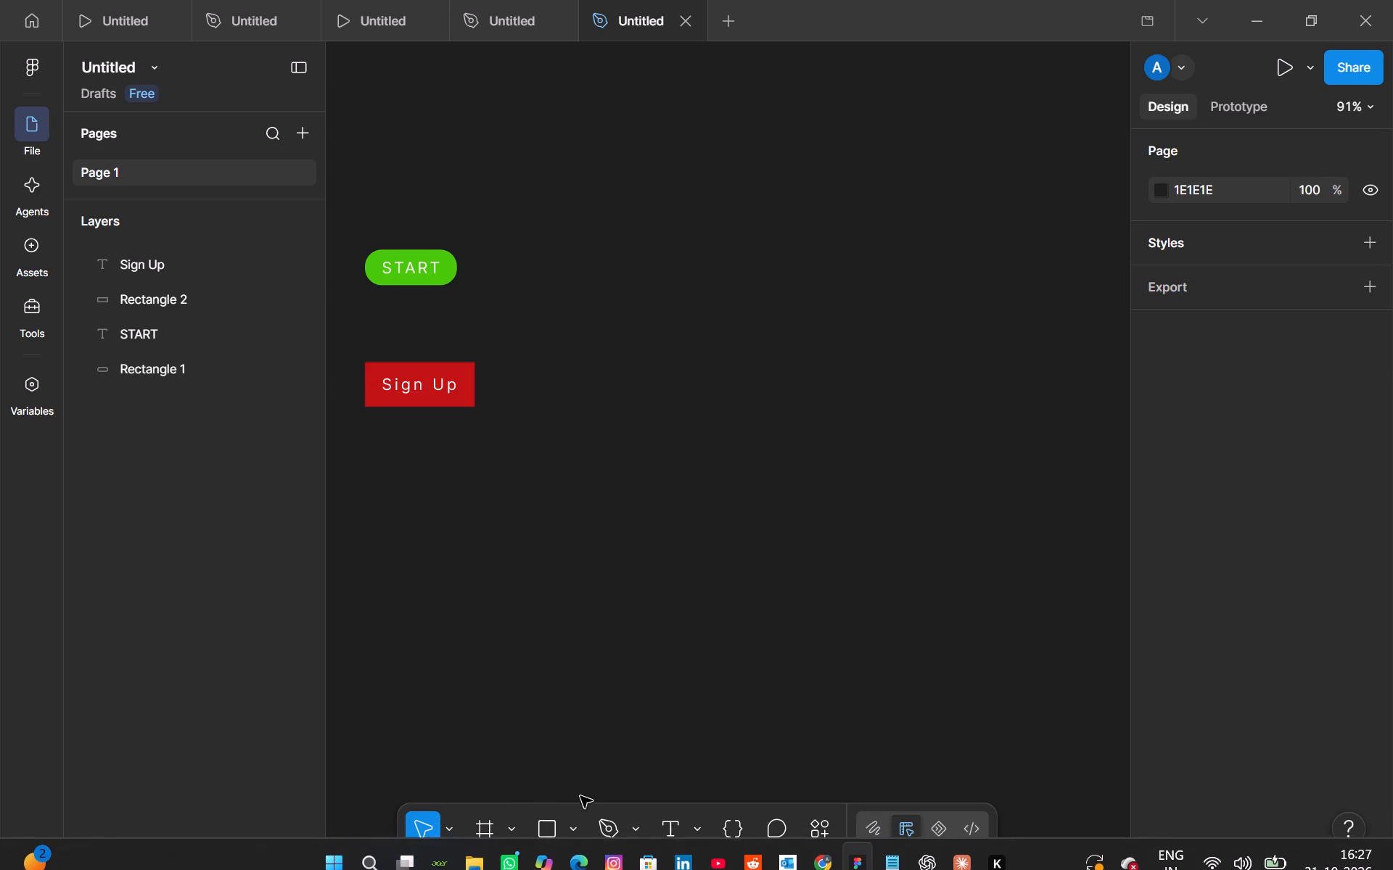
Draw a triangle polygon about 66 × 58 to the right of the Sign Up box.
left_click(565, 832)
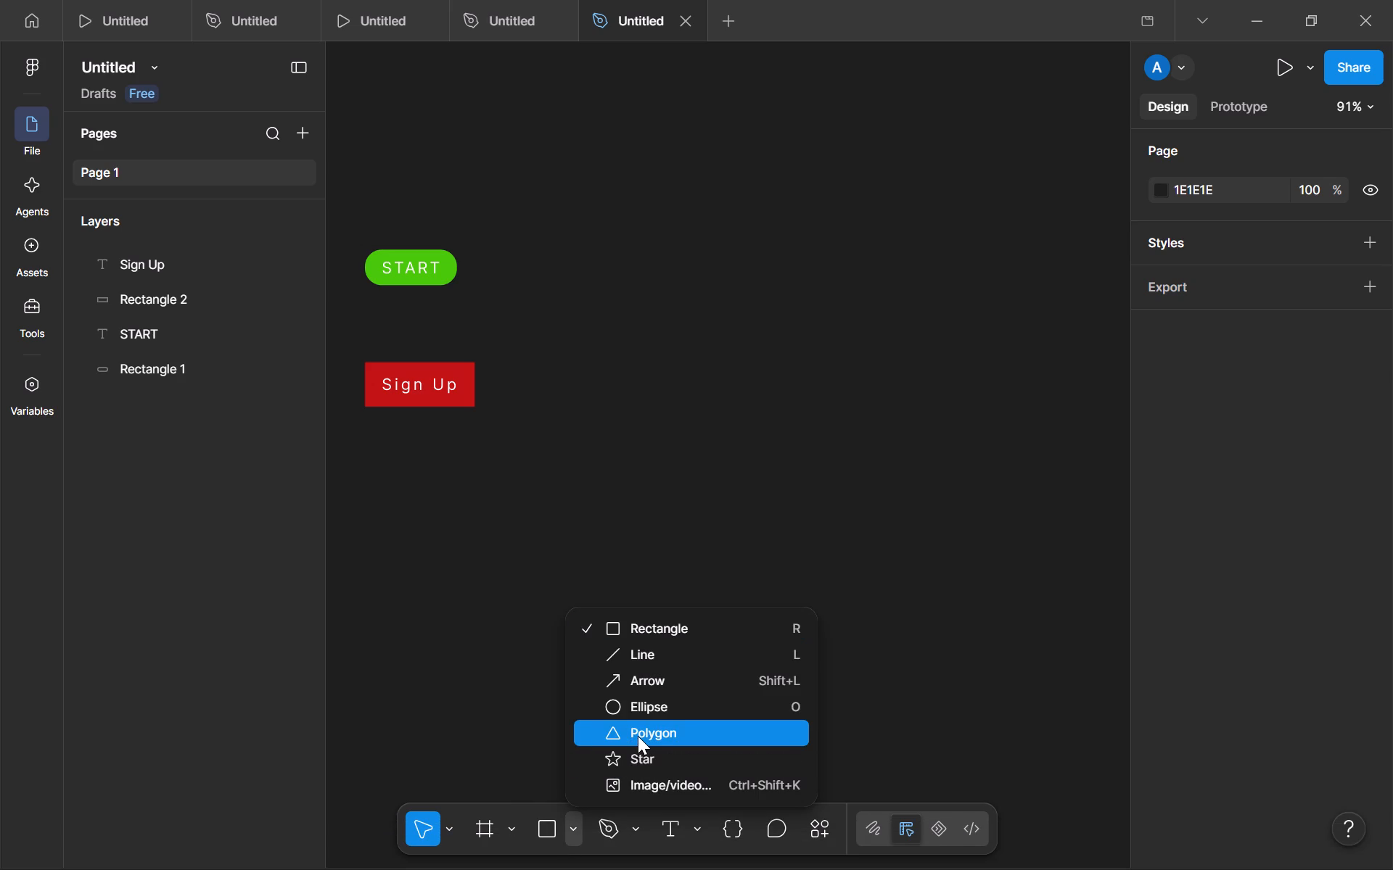
left_click(638, 736)
left_click_drag(634, 378, 591, 411)
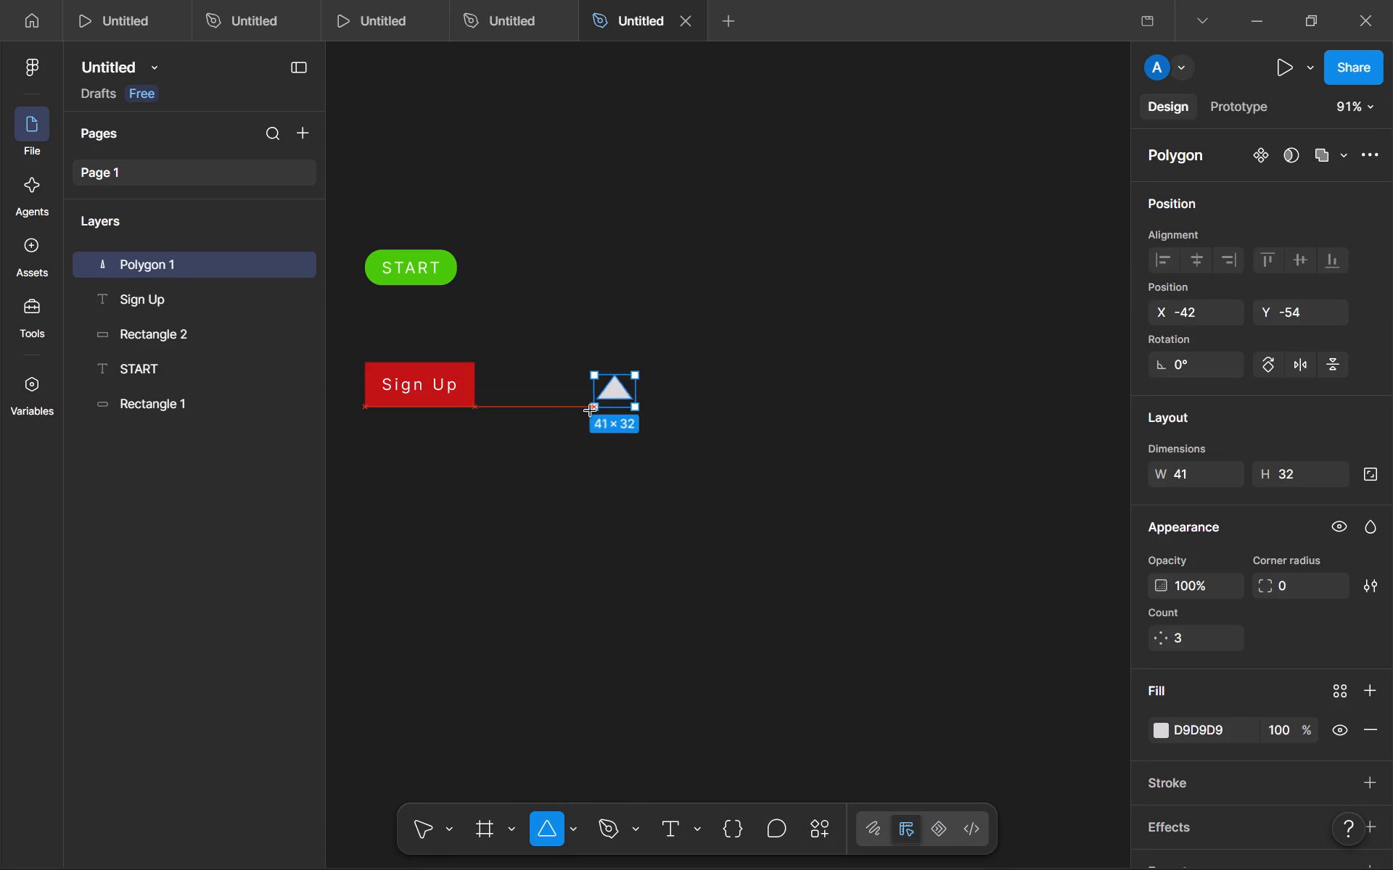
left_click_drag(591, 411, 569, 433)
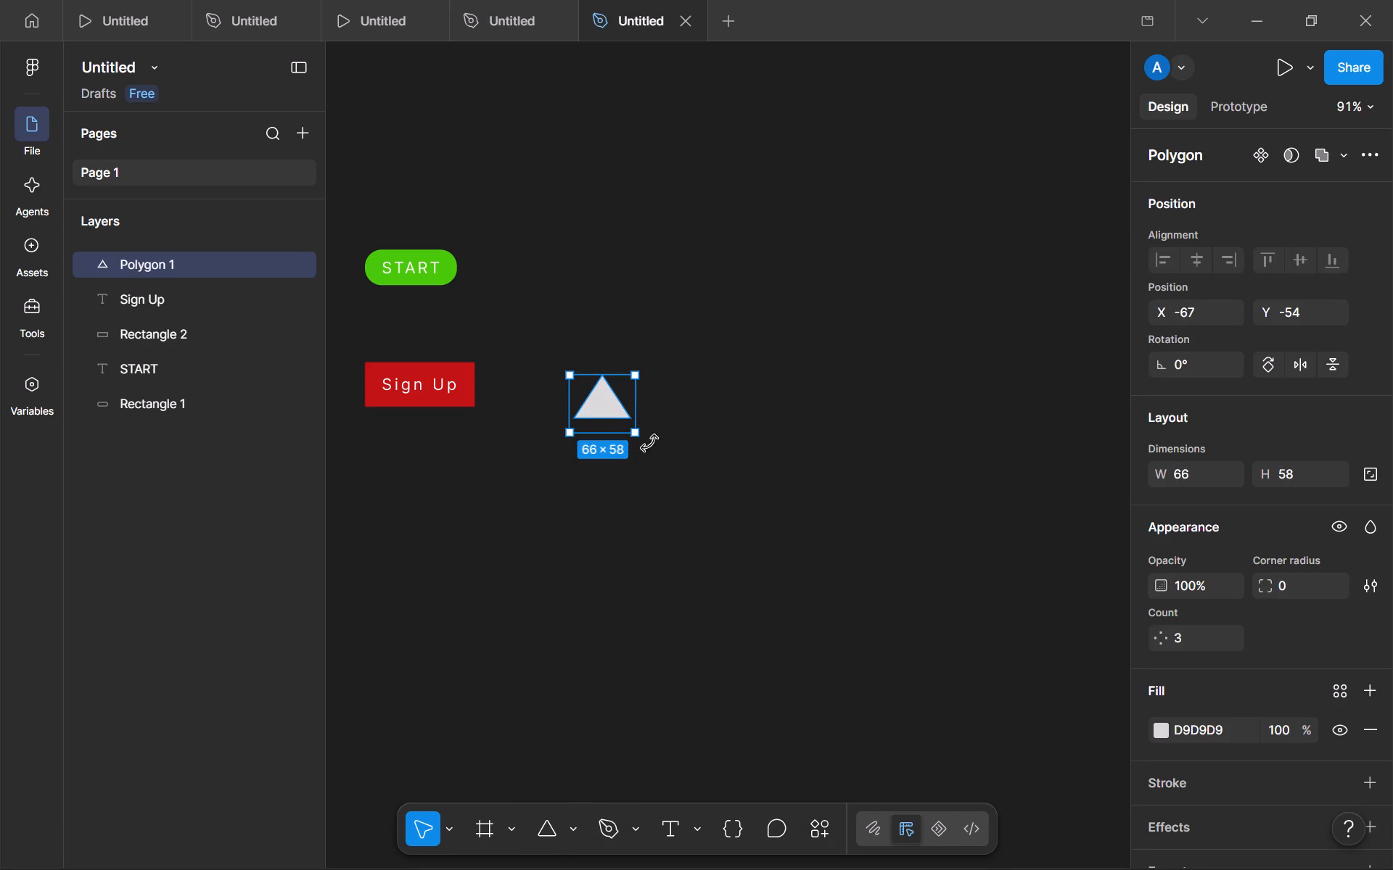
Rotate the triangle to about 89° so its tip points toward the Sign Up box.
left_click_drag(646, 442, 649, 441)
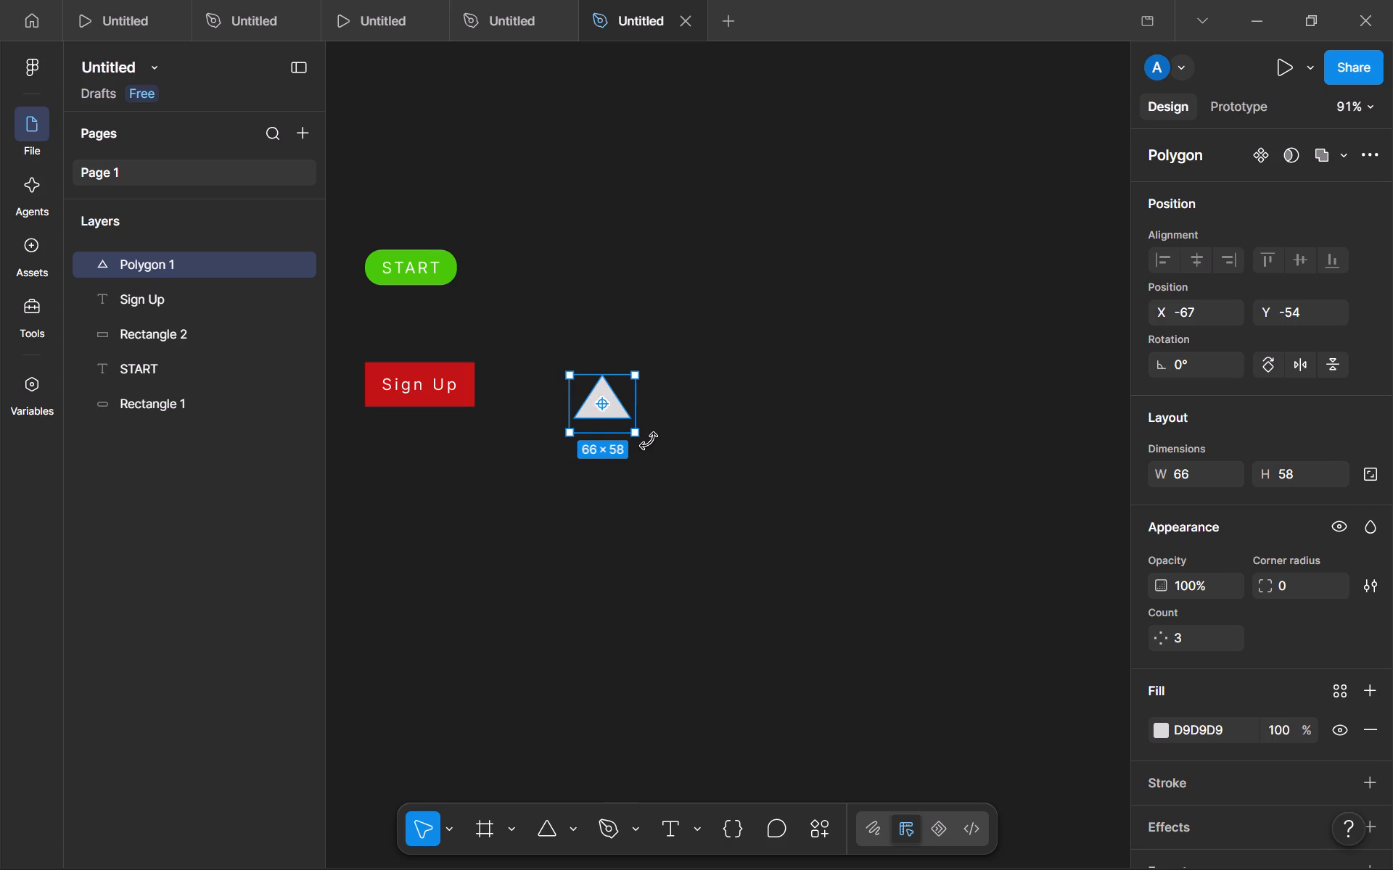
left_click_drag(649, 441, 720, 344)
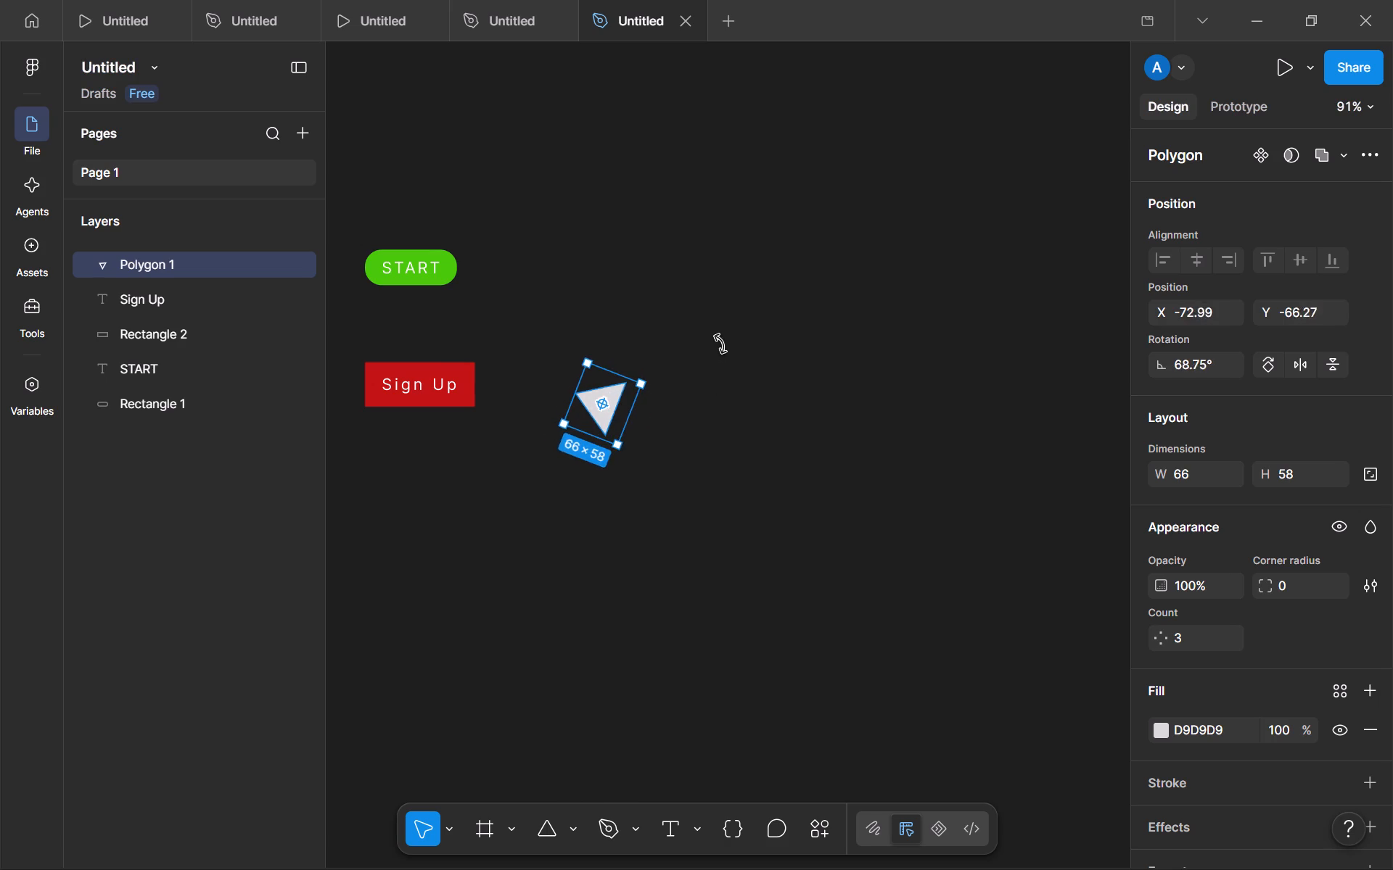
left_click_drag(720, 344, 691, 307)
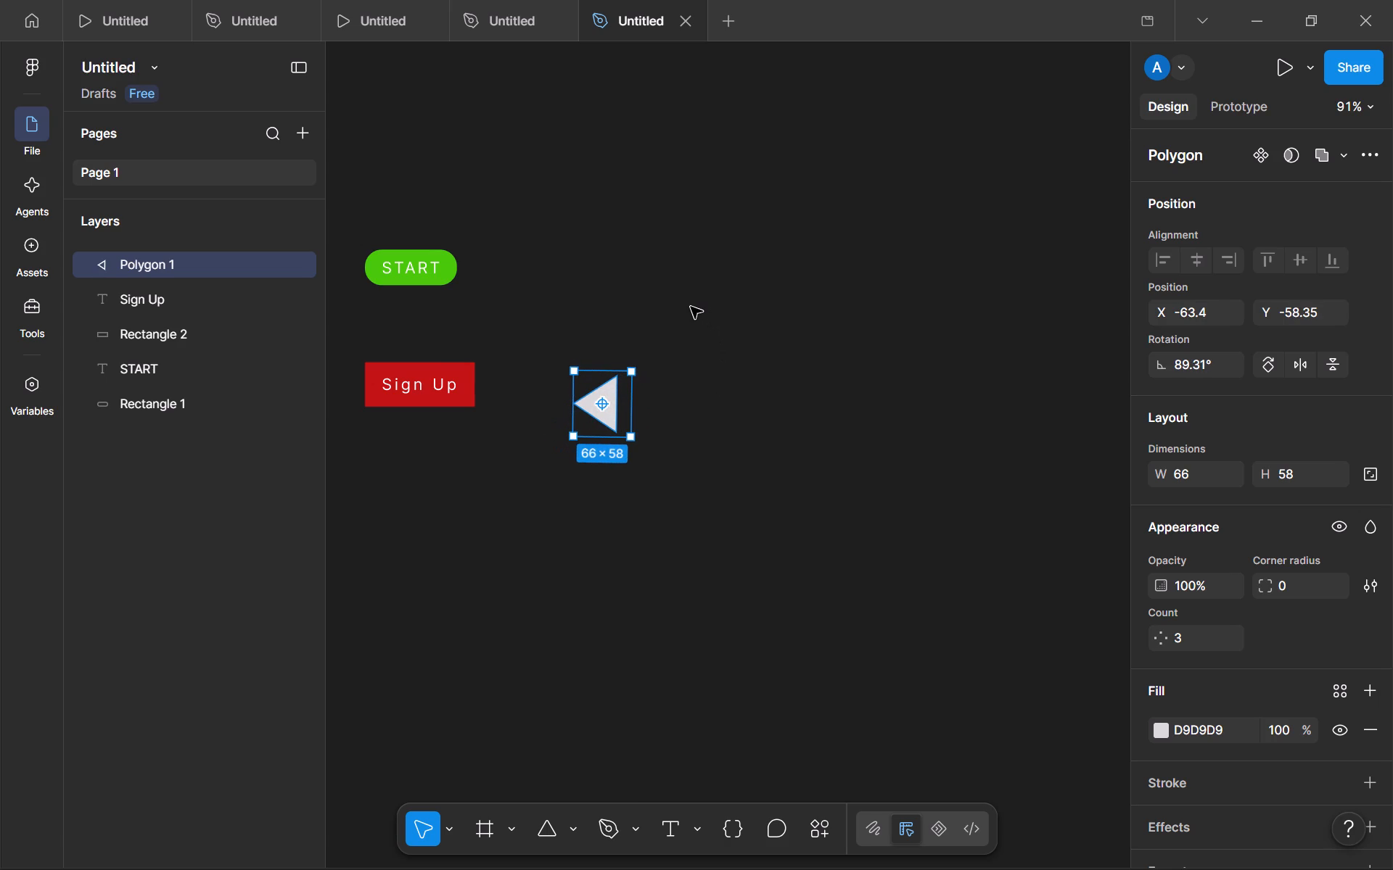
Duplicate the triangle, place the copy to its right, and flip the copy horizontally.
key("ctrl+d")
left_click_drag(612, 399, 704, 412)
left_click(1293, 362)
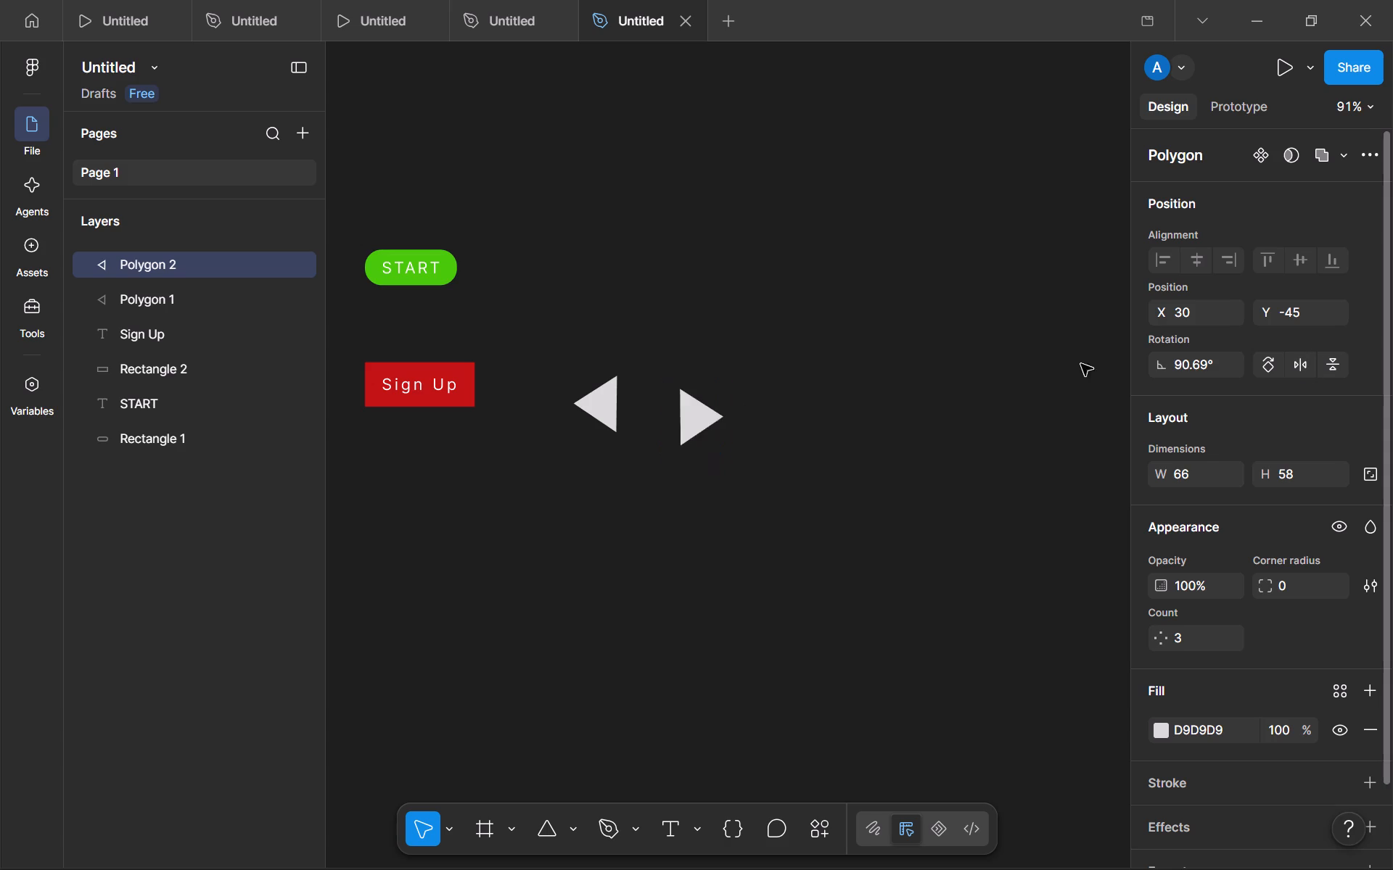
Move the flipped triangle against the first one's flat edge to form a diamond, at about X -35, Y -58.
left_click_drag(700, 423, 645, 411)
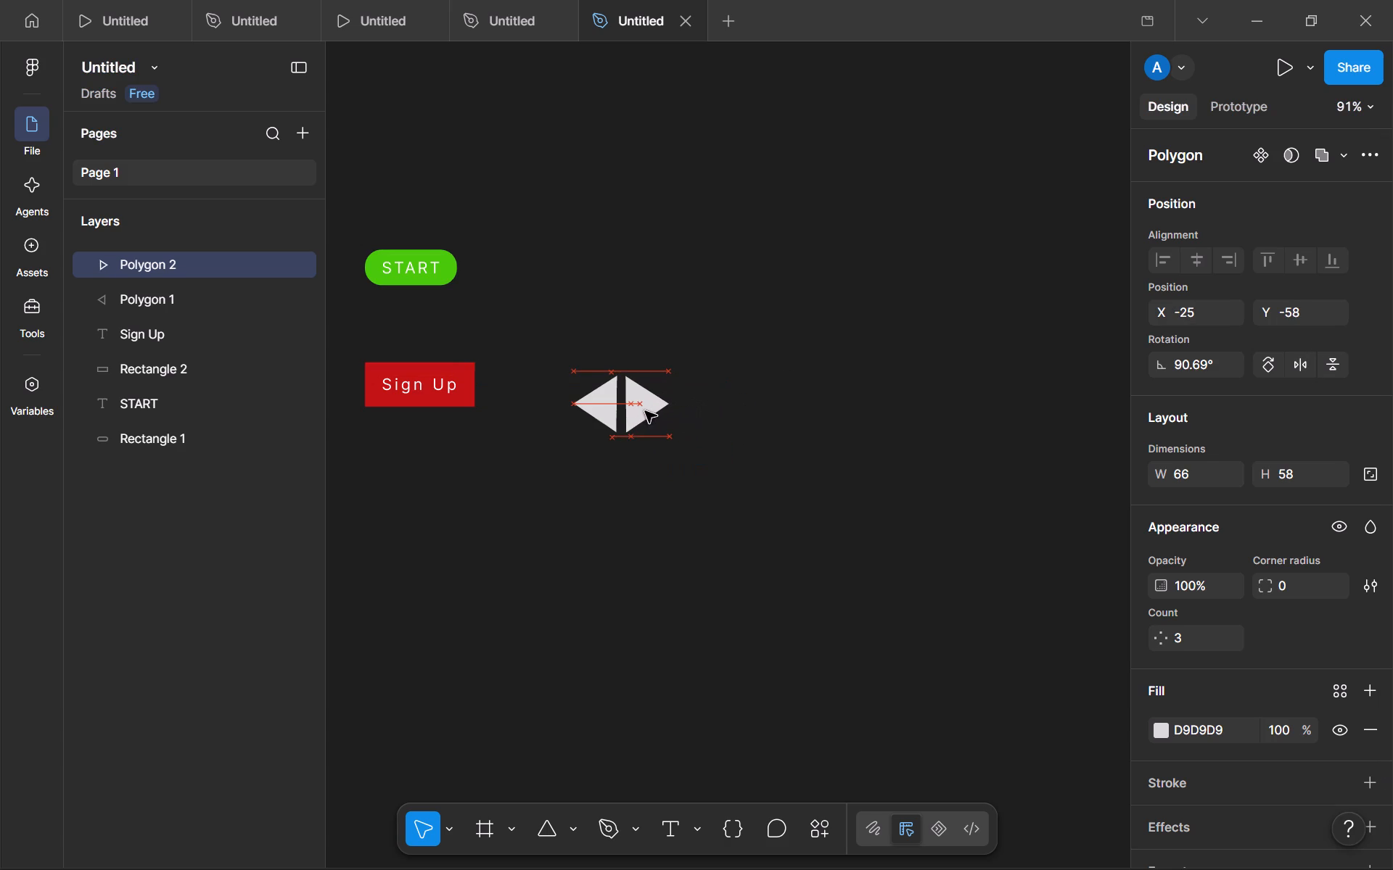
left_click_drag(645, 411, 638, 410)
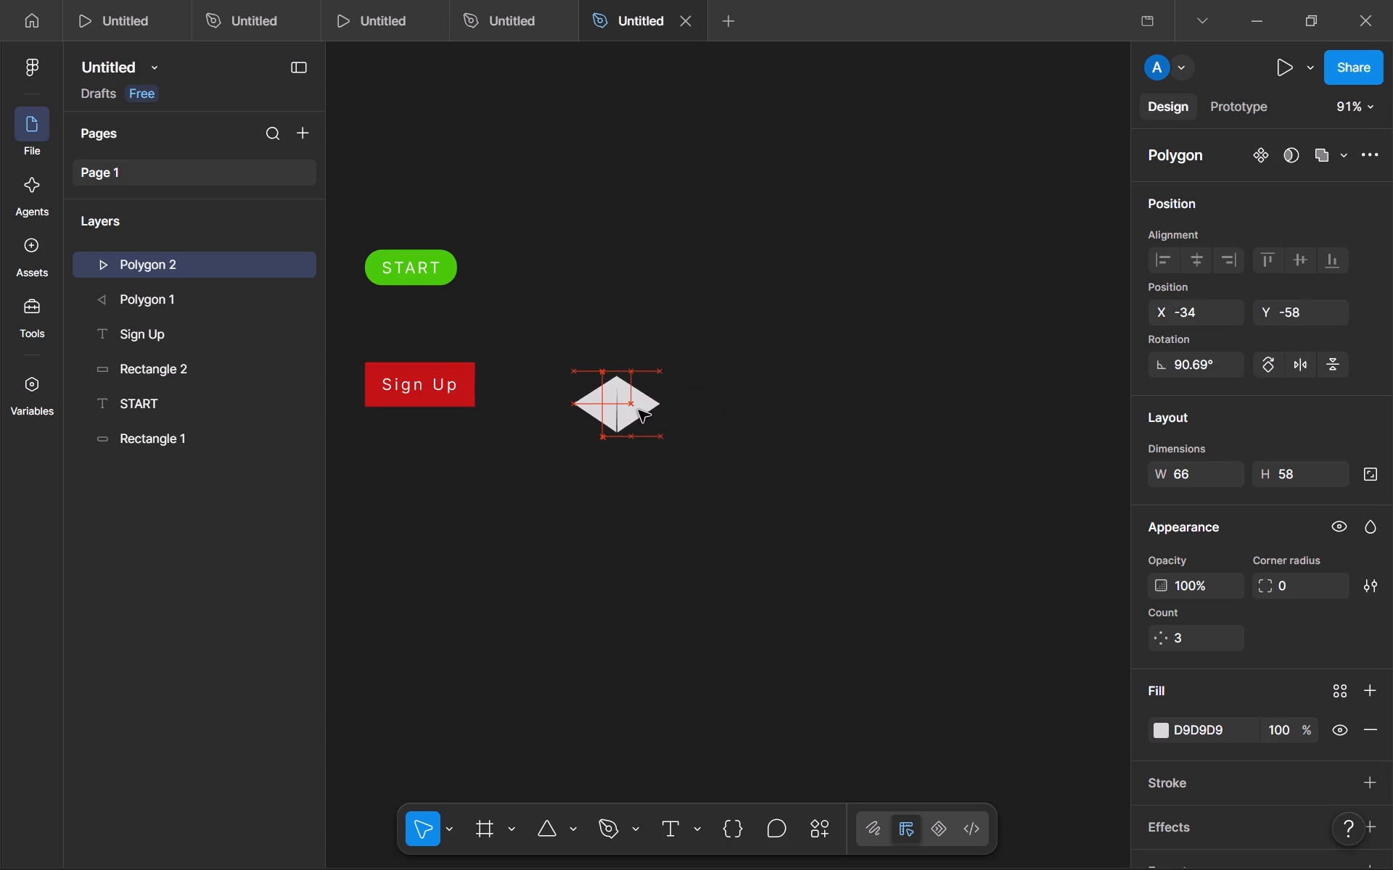
left_click_drag(638, 410, 630, 410)
left_click_drag(630, 410, 630, 408)
left_click(781, 410)
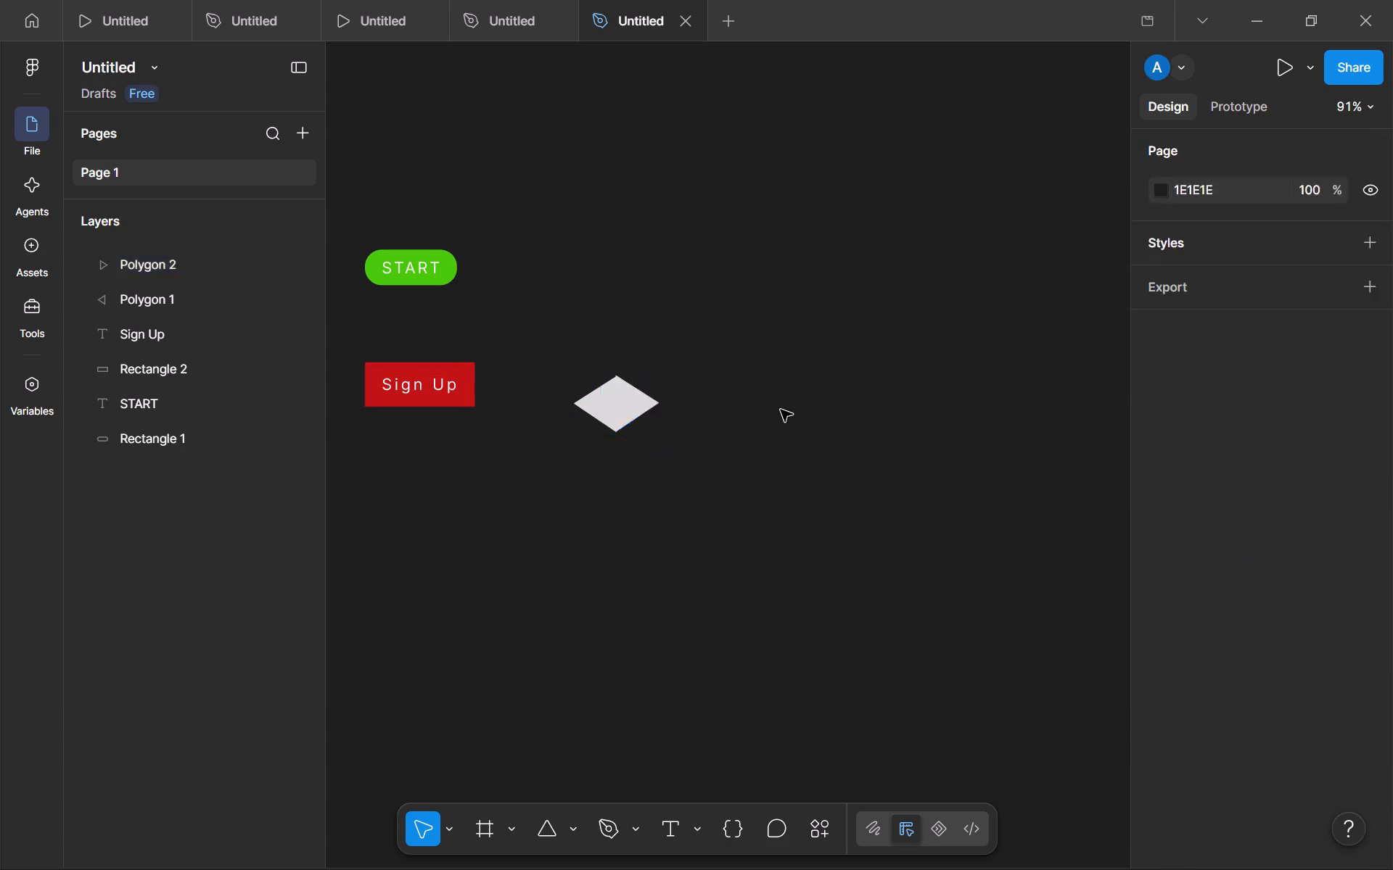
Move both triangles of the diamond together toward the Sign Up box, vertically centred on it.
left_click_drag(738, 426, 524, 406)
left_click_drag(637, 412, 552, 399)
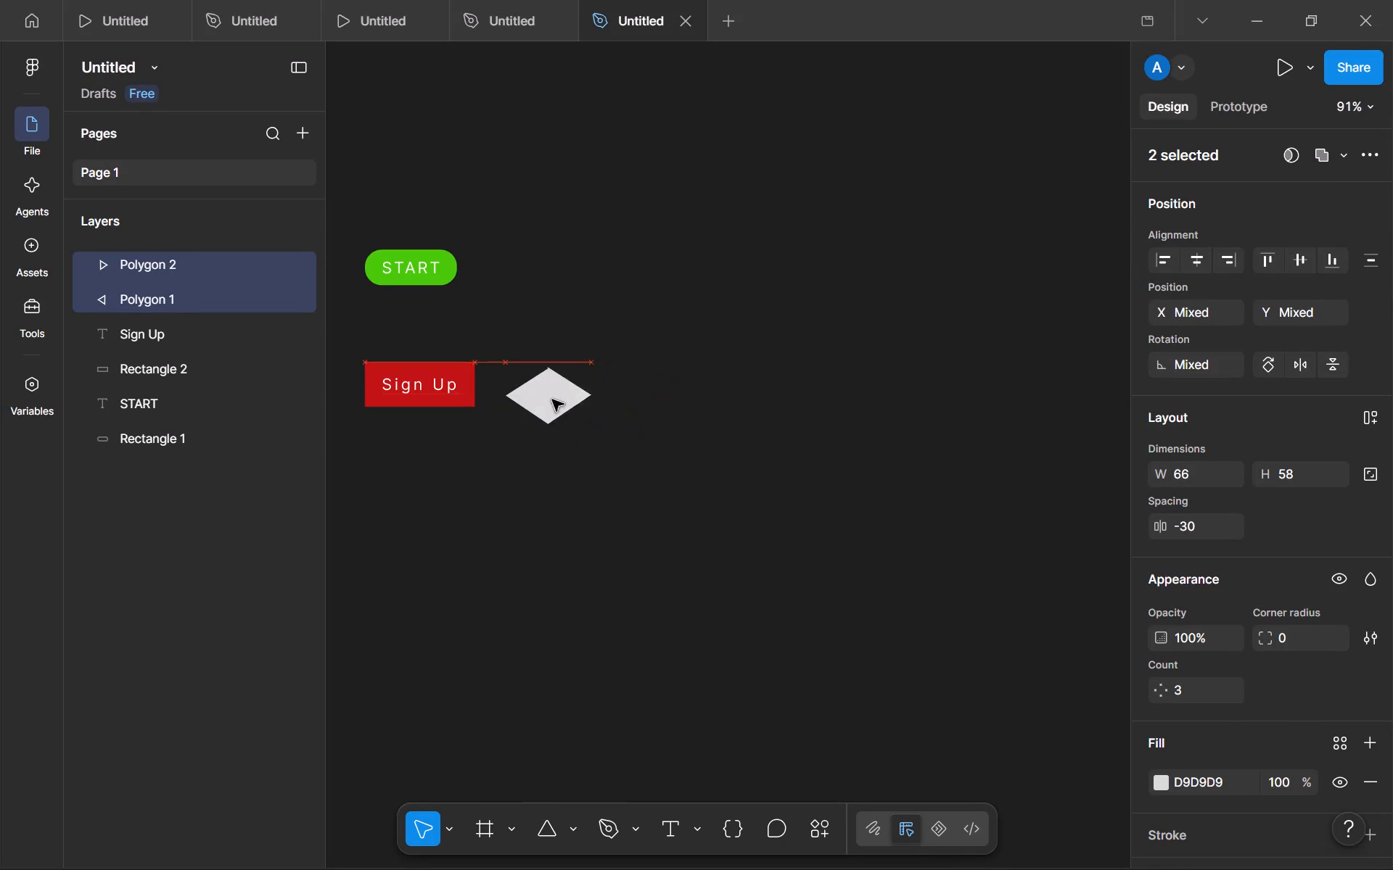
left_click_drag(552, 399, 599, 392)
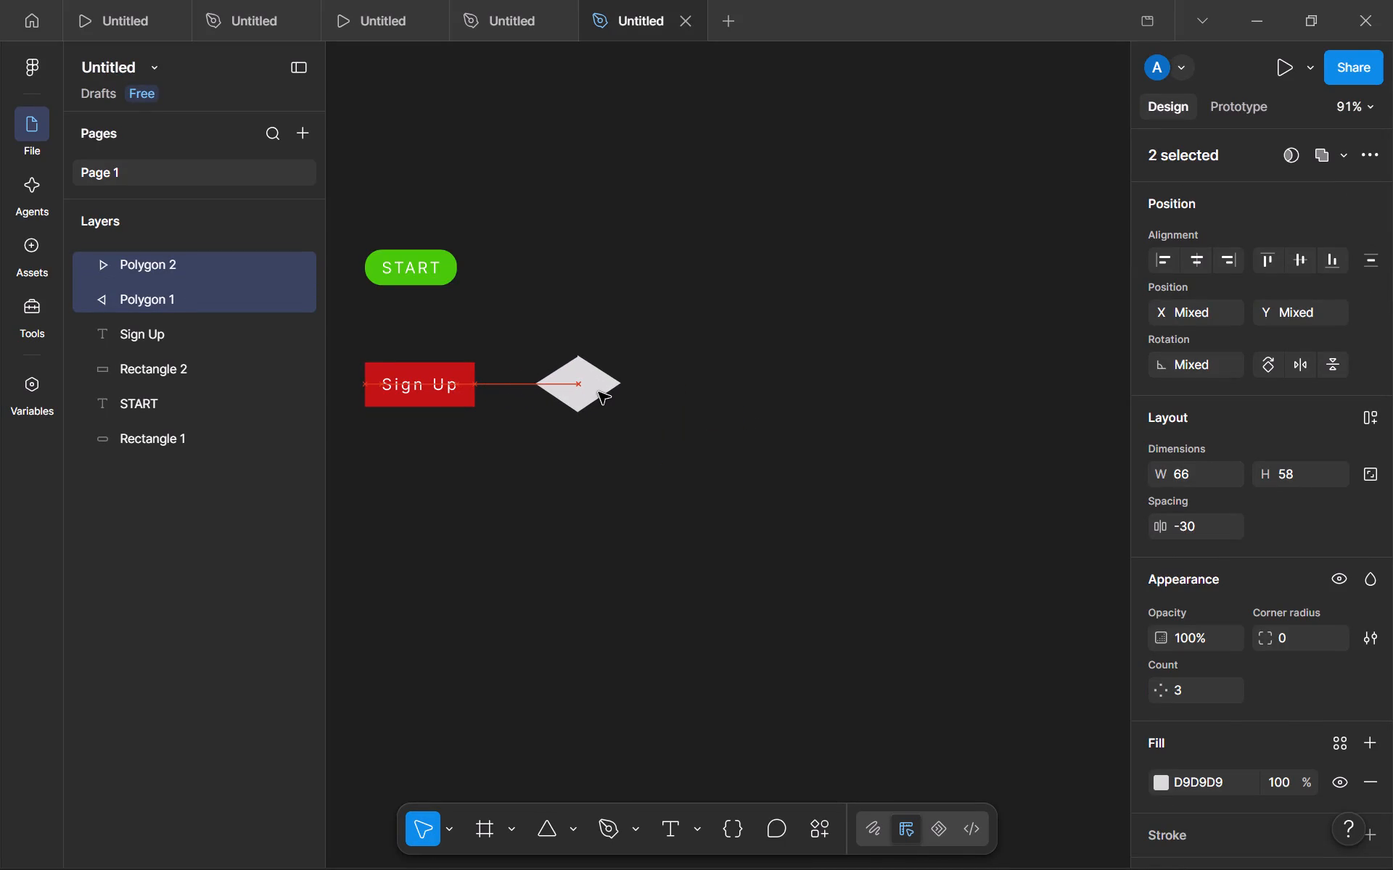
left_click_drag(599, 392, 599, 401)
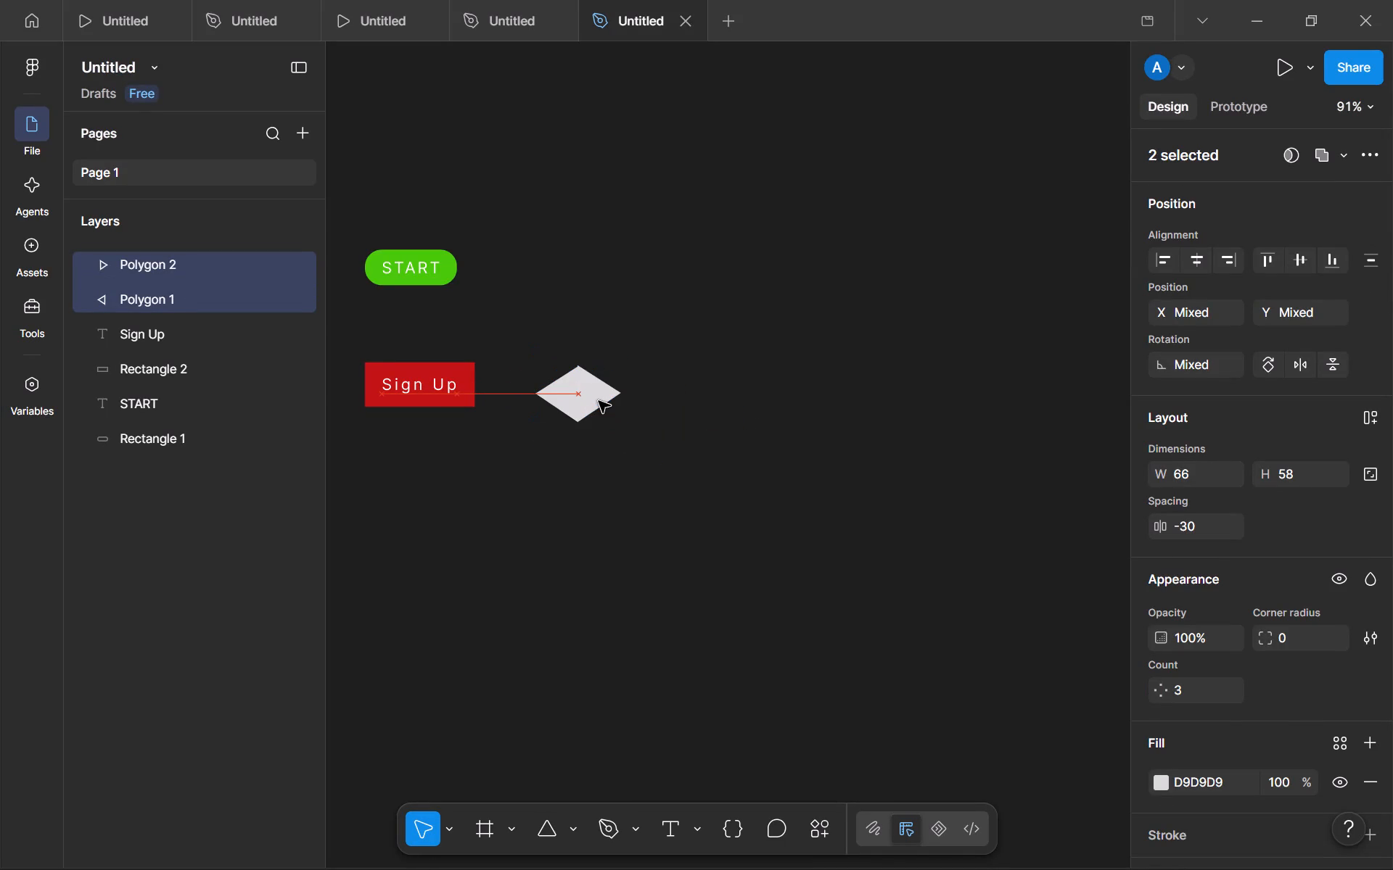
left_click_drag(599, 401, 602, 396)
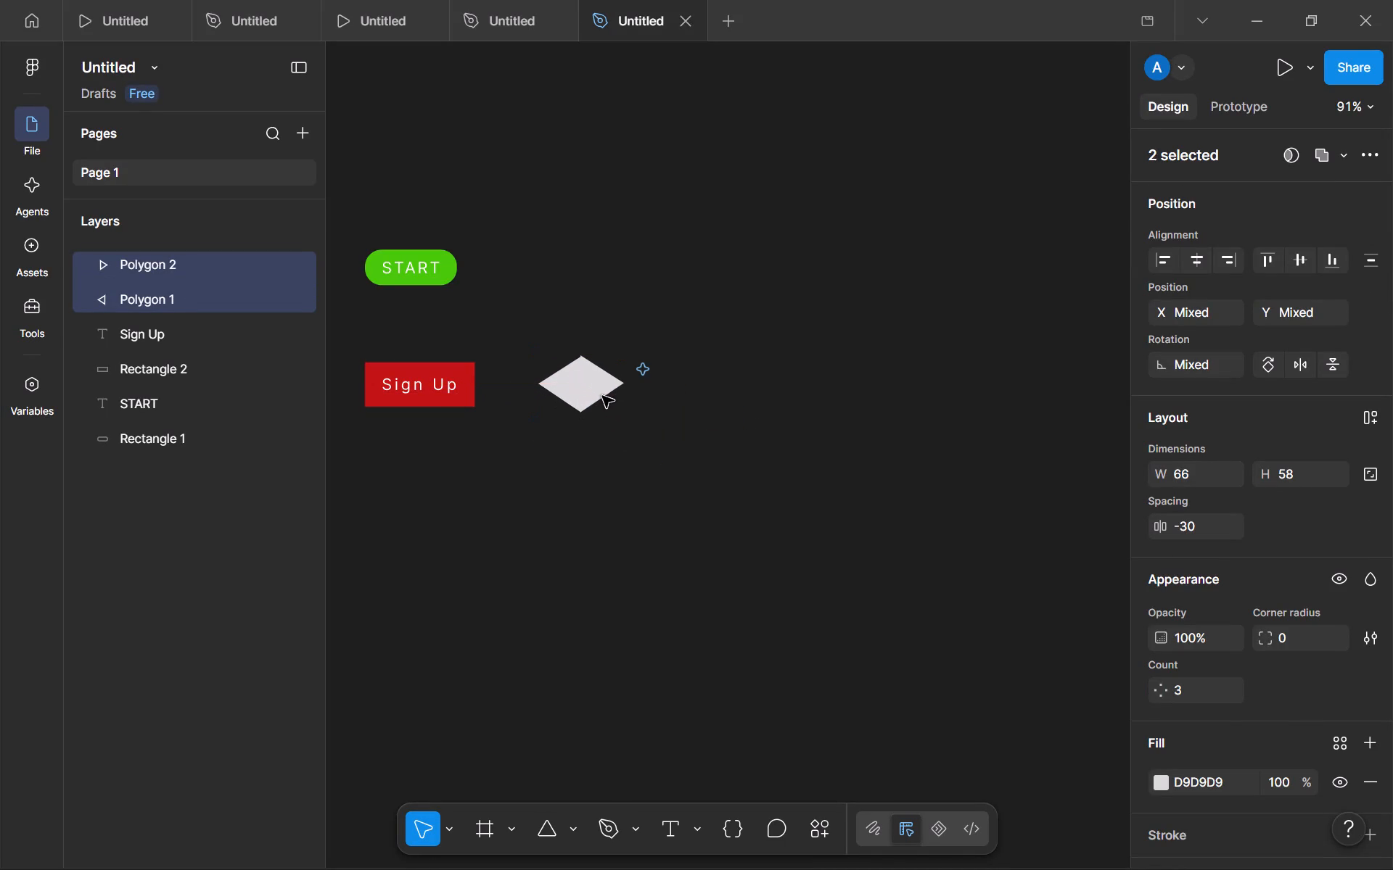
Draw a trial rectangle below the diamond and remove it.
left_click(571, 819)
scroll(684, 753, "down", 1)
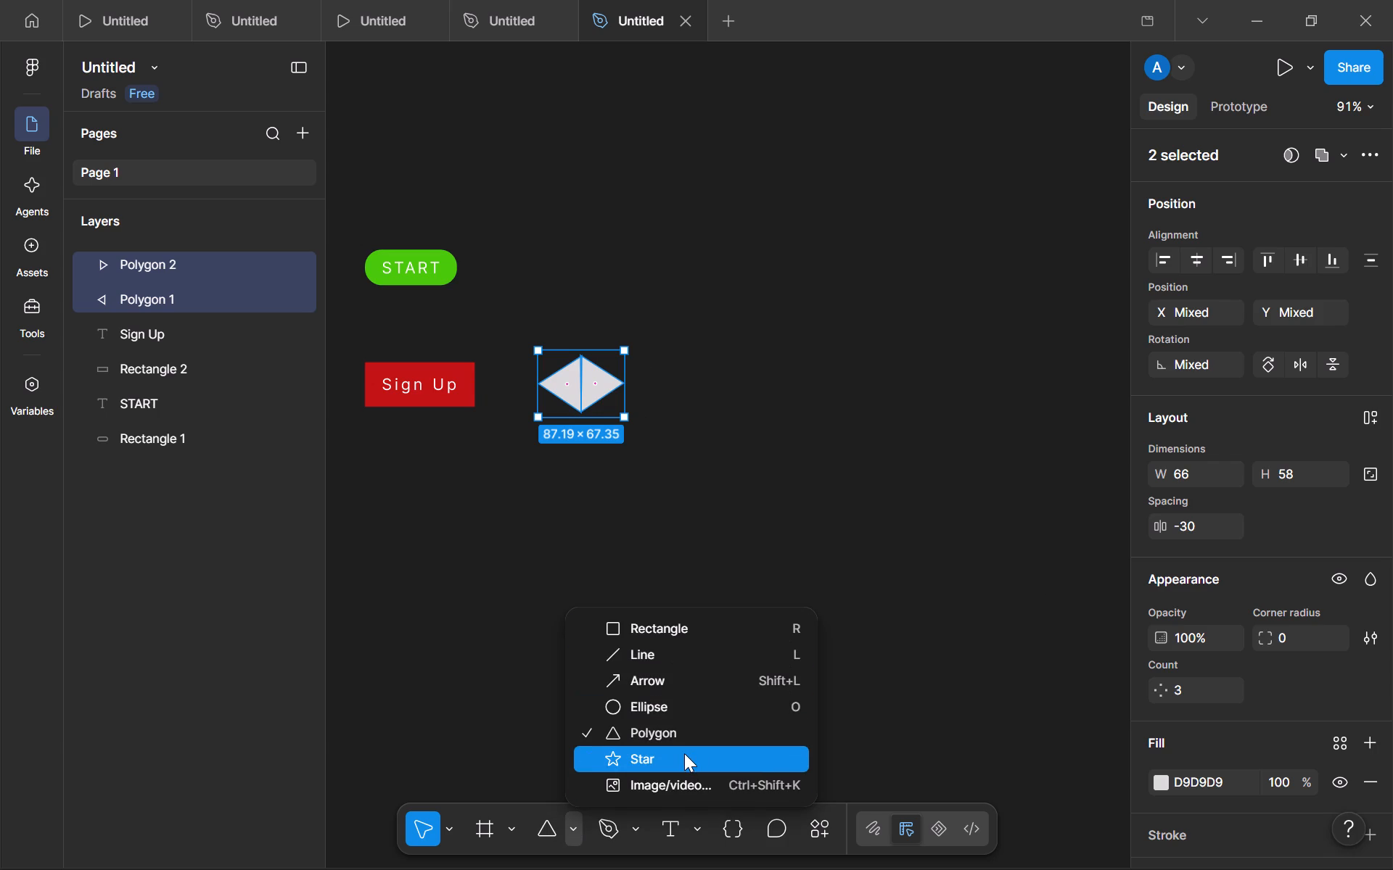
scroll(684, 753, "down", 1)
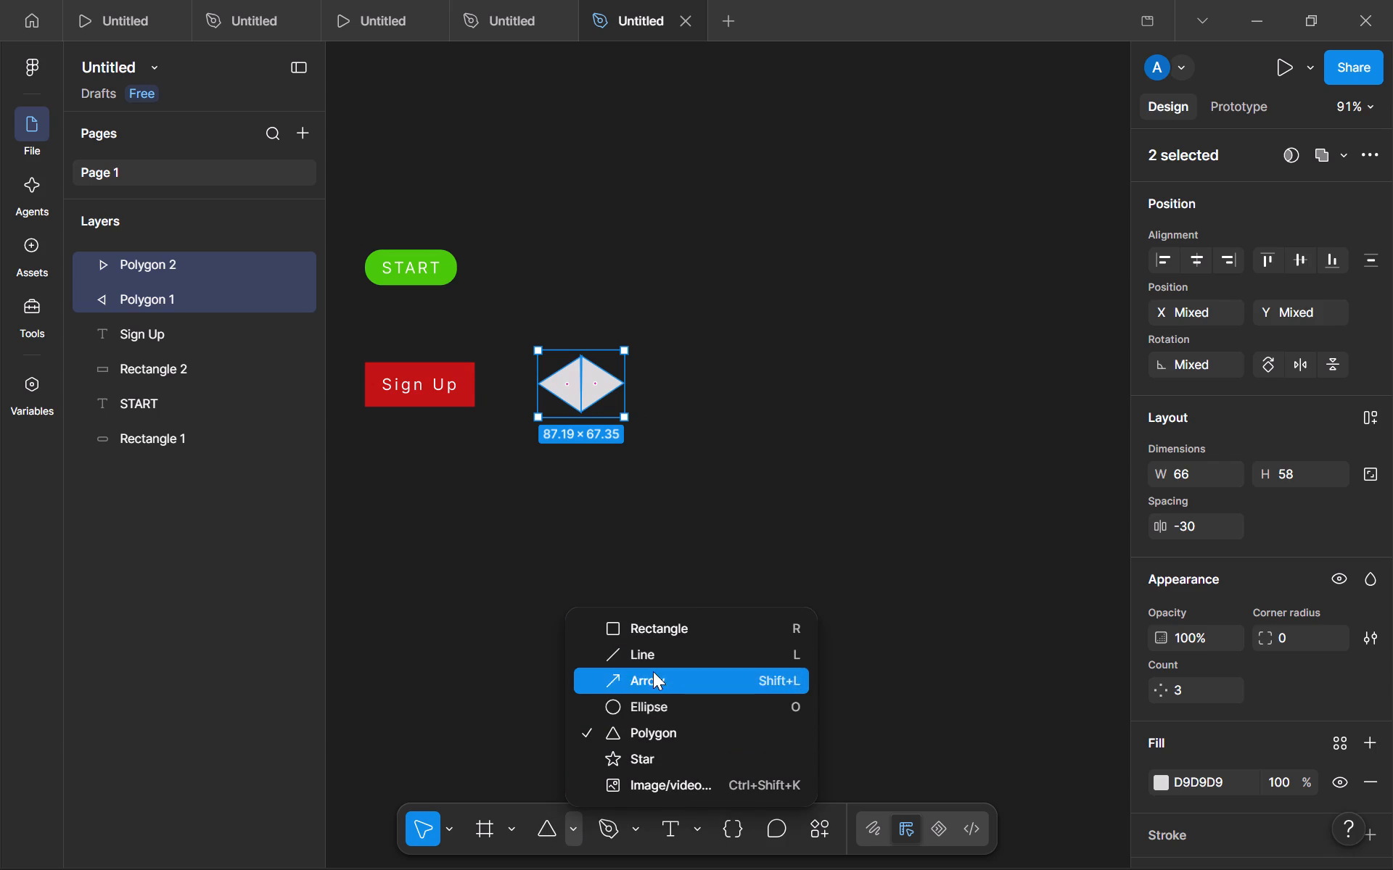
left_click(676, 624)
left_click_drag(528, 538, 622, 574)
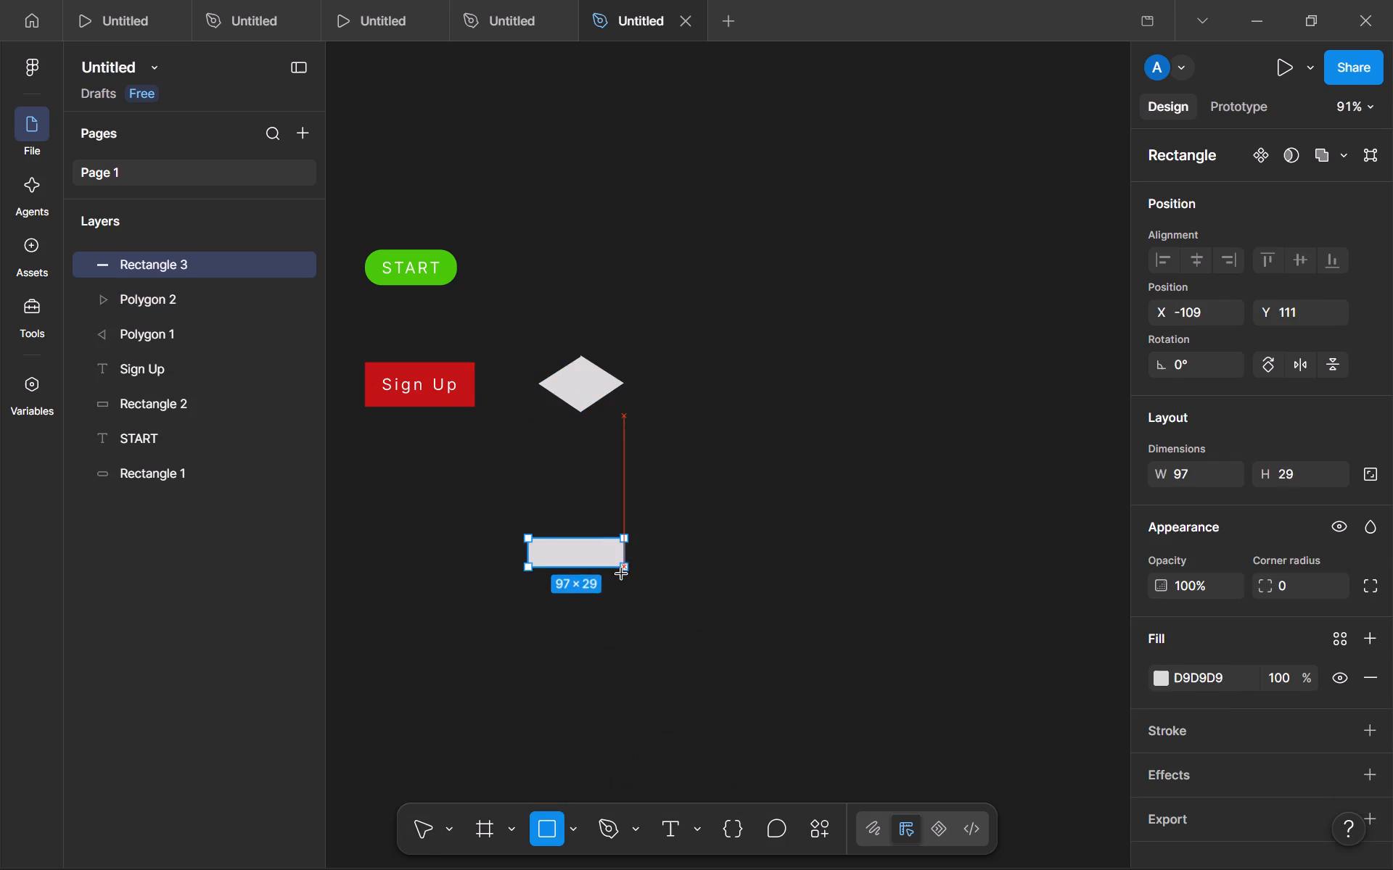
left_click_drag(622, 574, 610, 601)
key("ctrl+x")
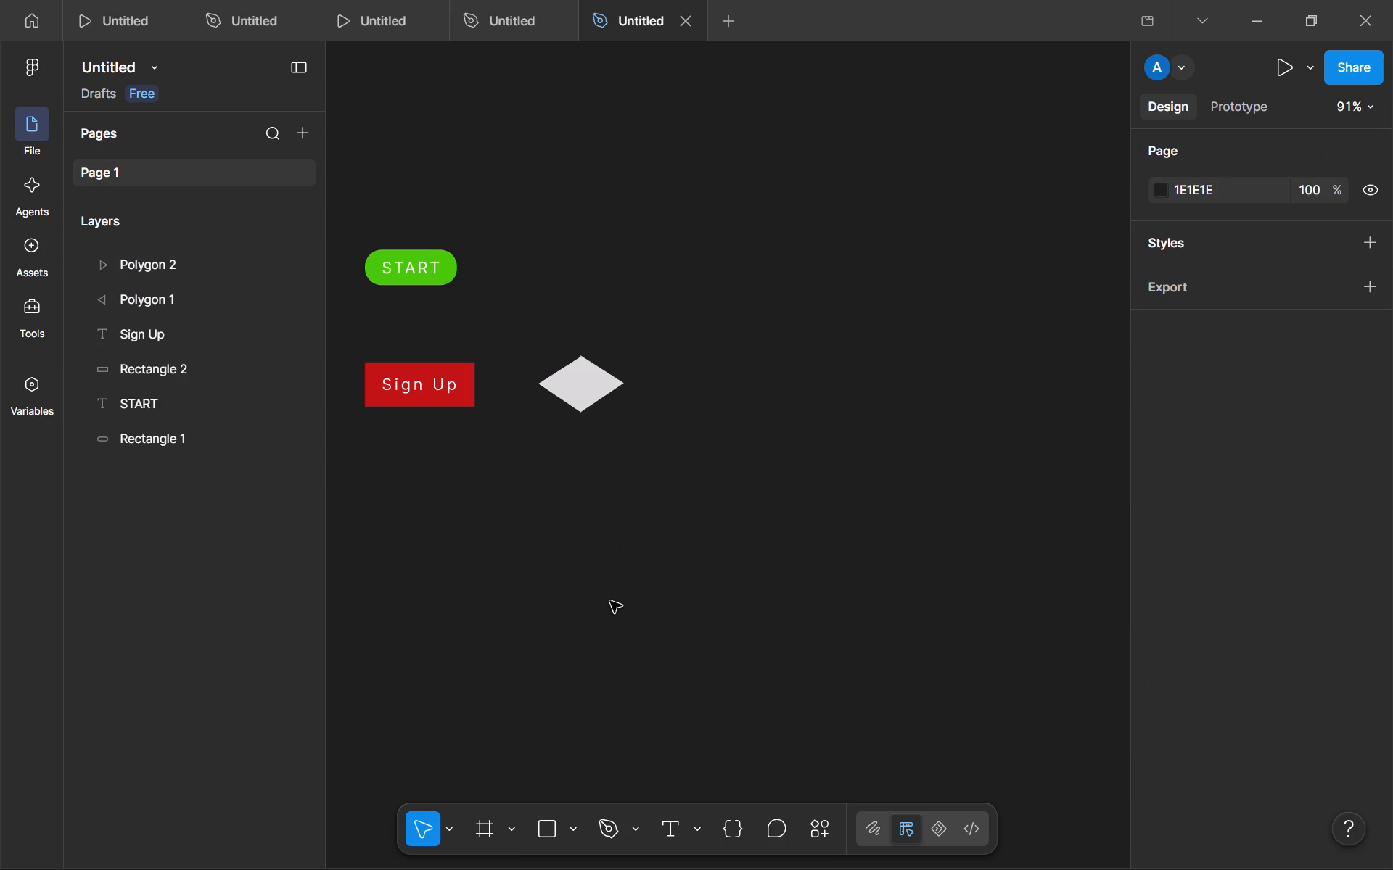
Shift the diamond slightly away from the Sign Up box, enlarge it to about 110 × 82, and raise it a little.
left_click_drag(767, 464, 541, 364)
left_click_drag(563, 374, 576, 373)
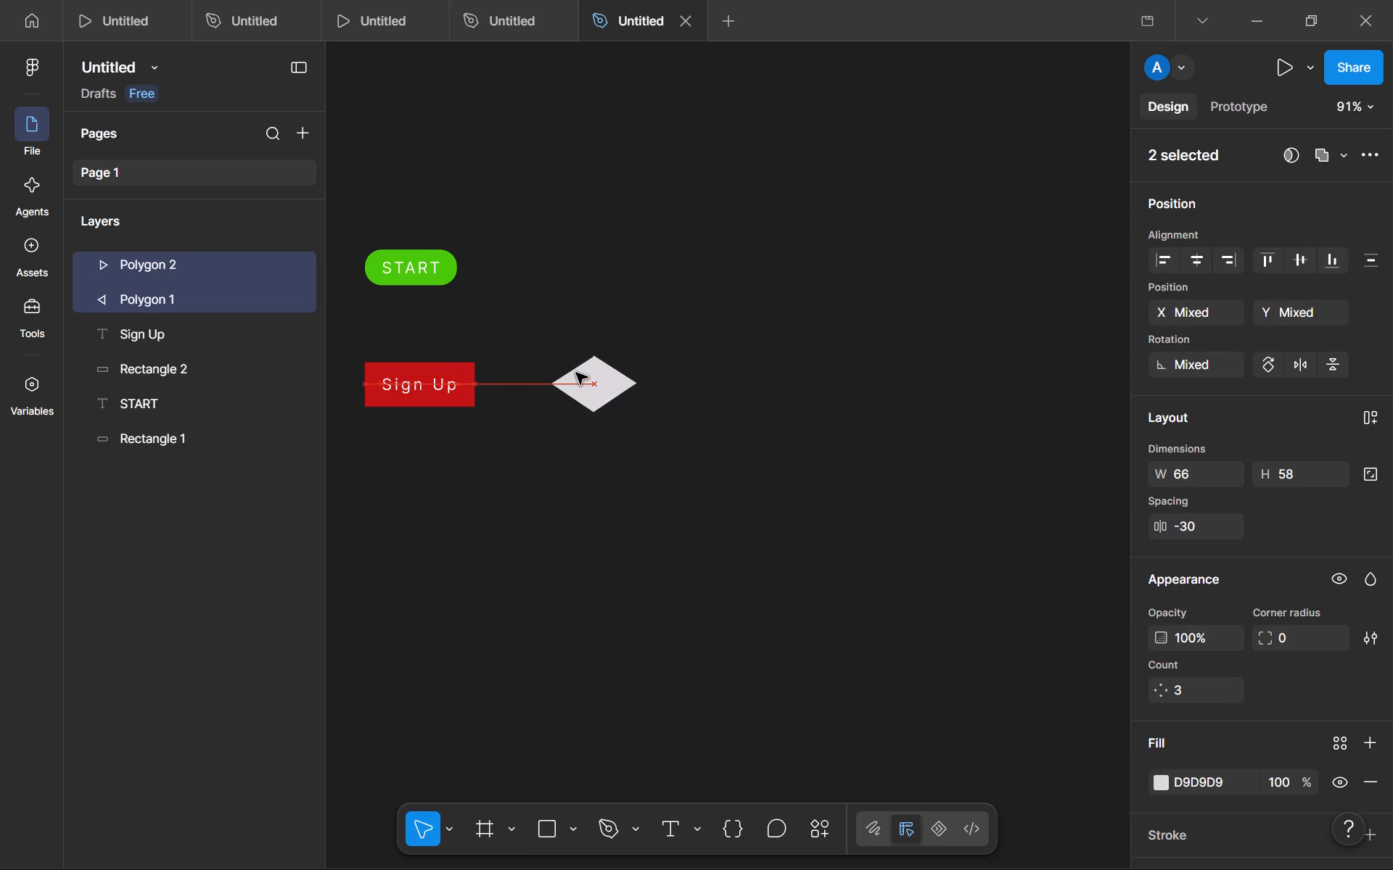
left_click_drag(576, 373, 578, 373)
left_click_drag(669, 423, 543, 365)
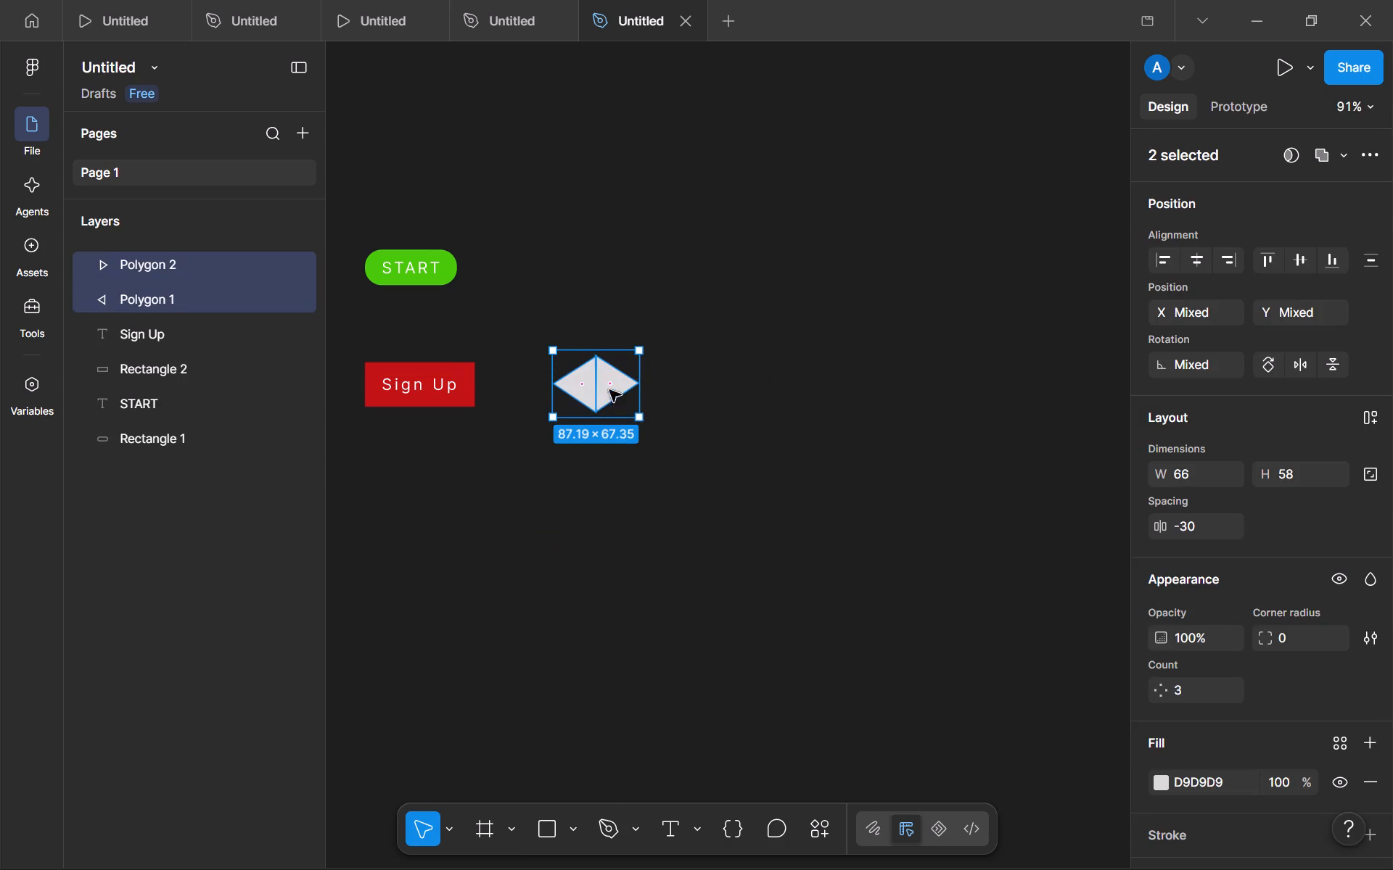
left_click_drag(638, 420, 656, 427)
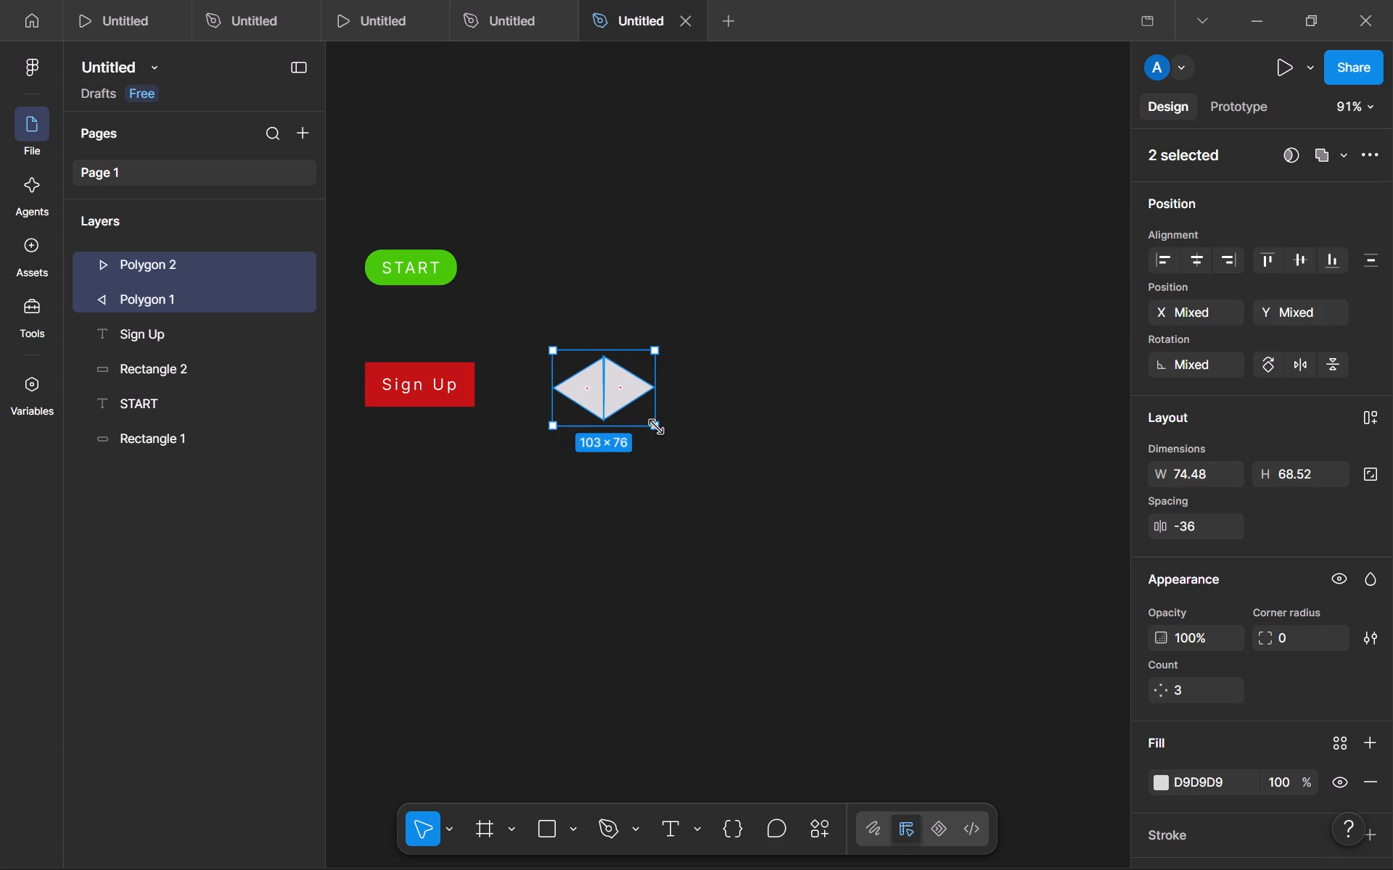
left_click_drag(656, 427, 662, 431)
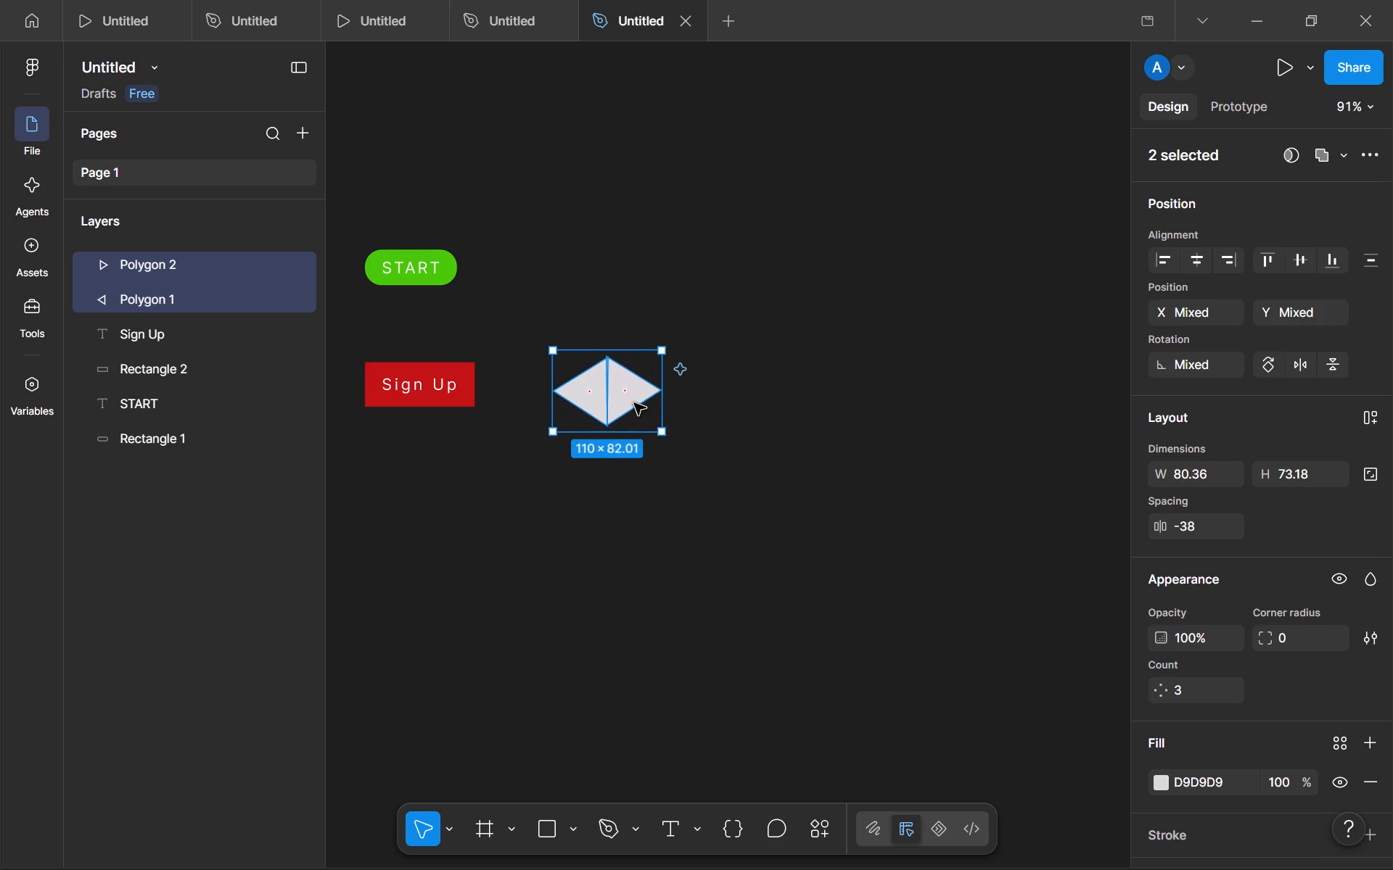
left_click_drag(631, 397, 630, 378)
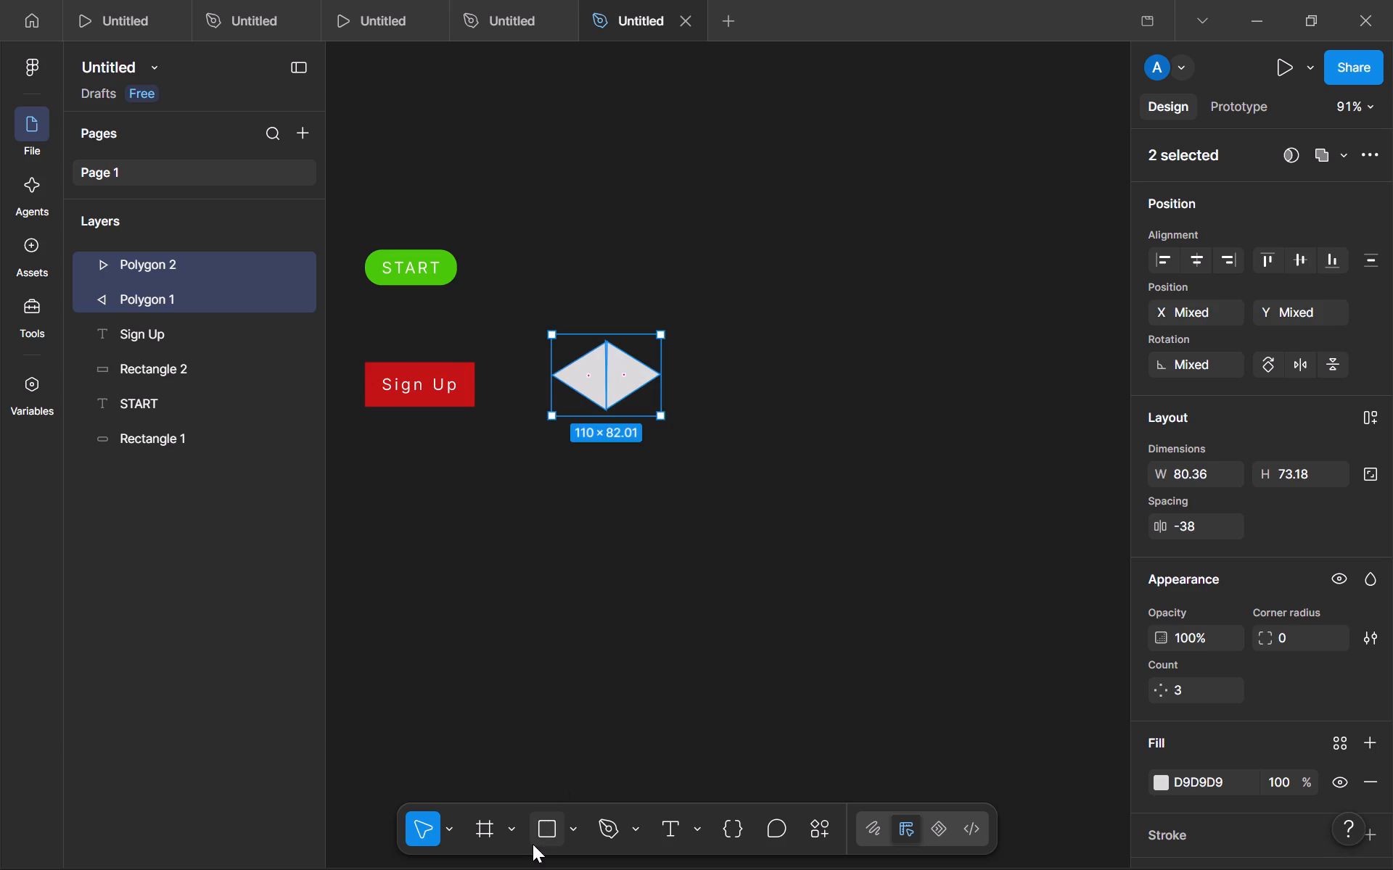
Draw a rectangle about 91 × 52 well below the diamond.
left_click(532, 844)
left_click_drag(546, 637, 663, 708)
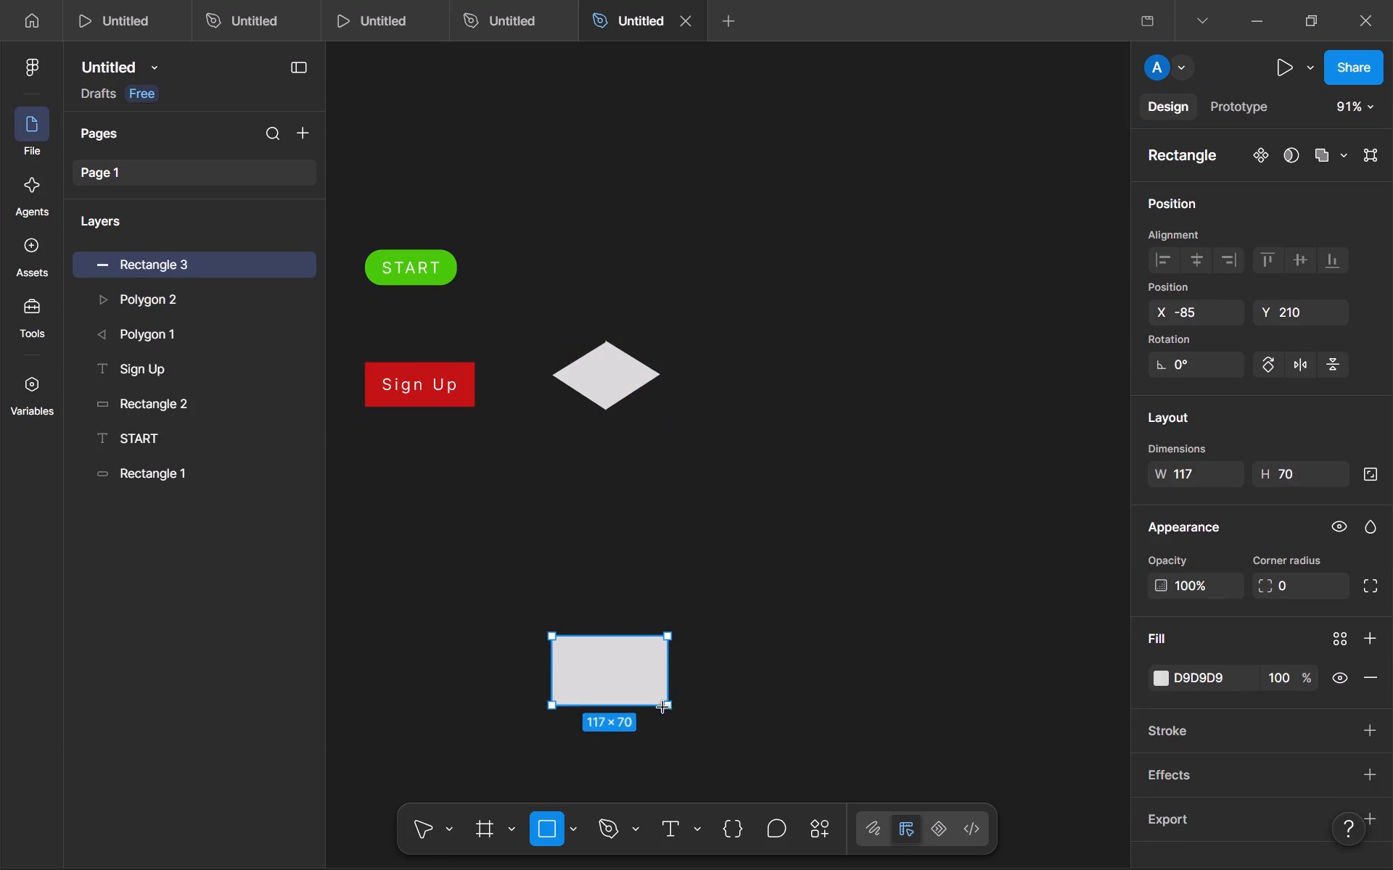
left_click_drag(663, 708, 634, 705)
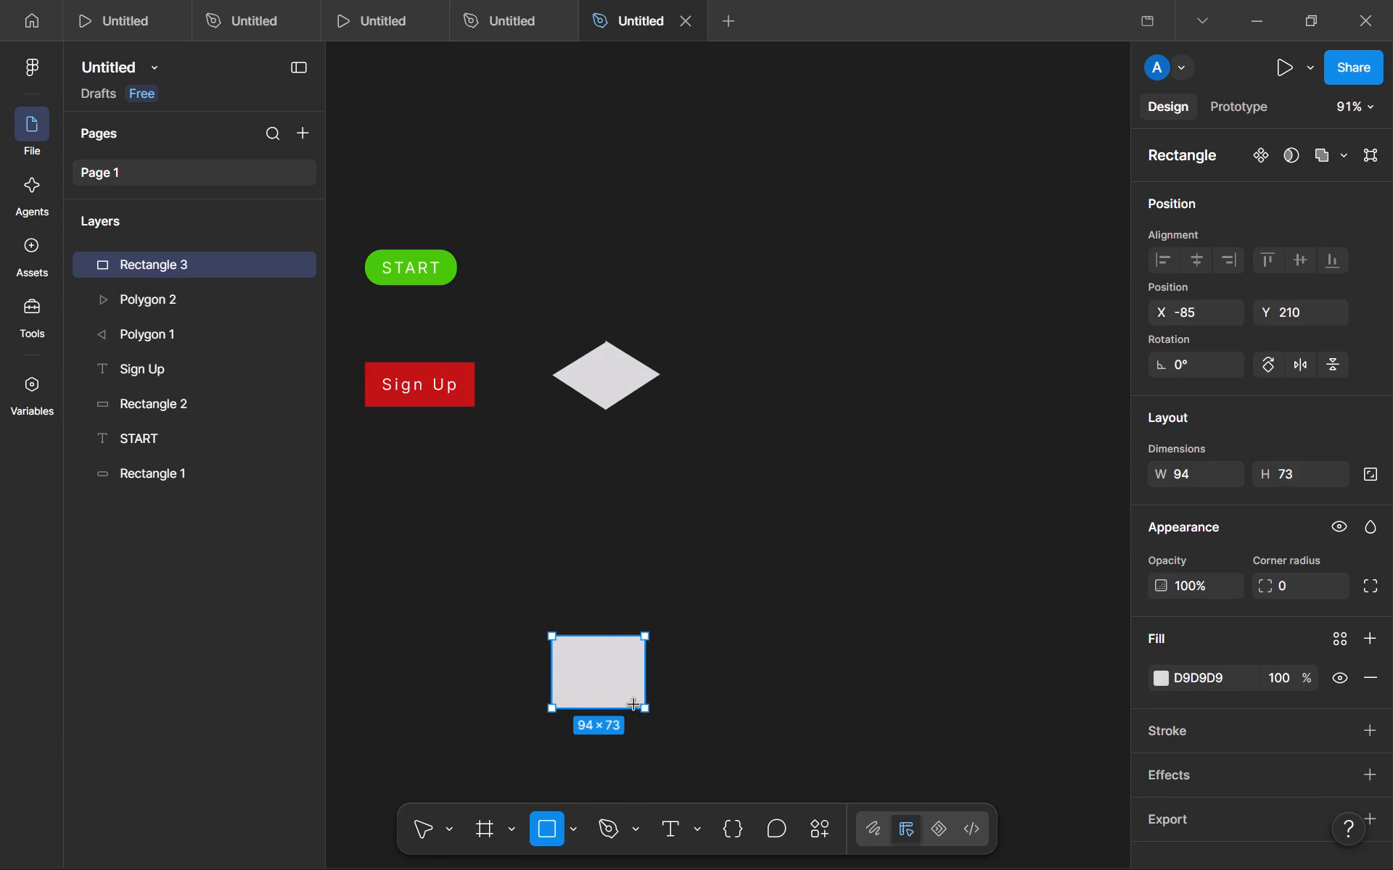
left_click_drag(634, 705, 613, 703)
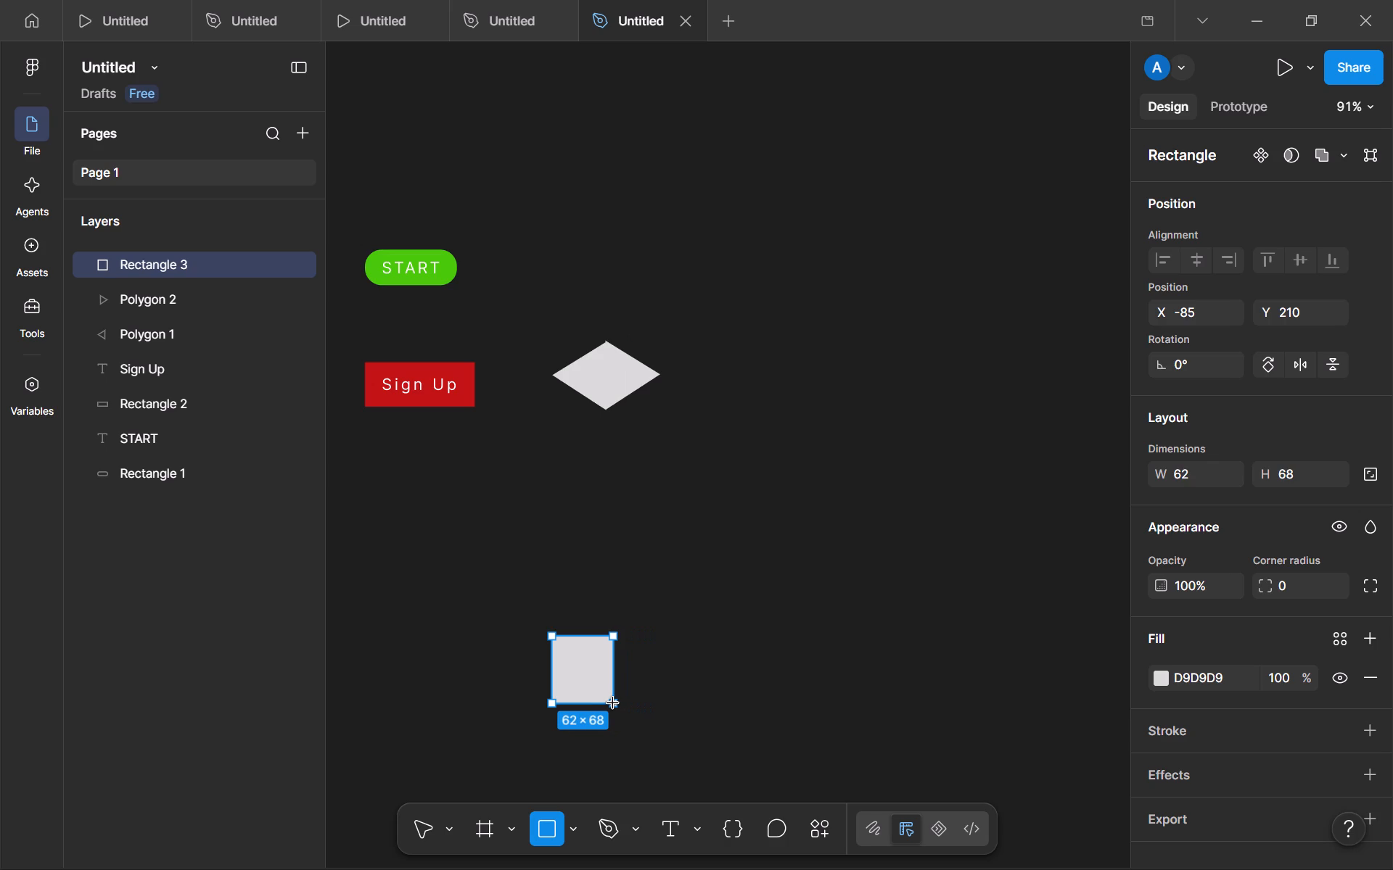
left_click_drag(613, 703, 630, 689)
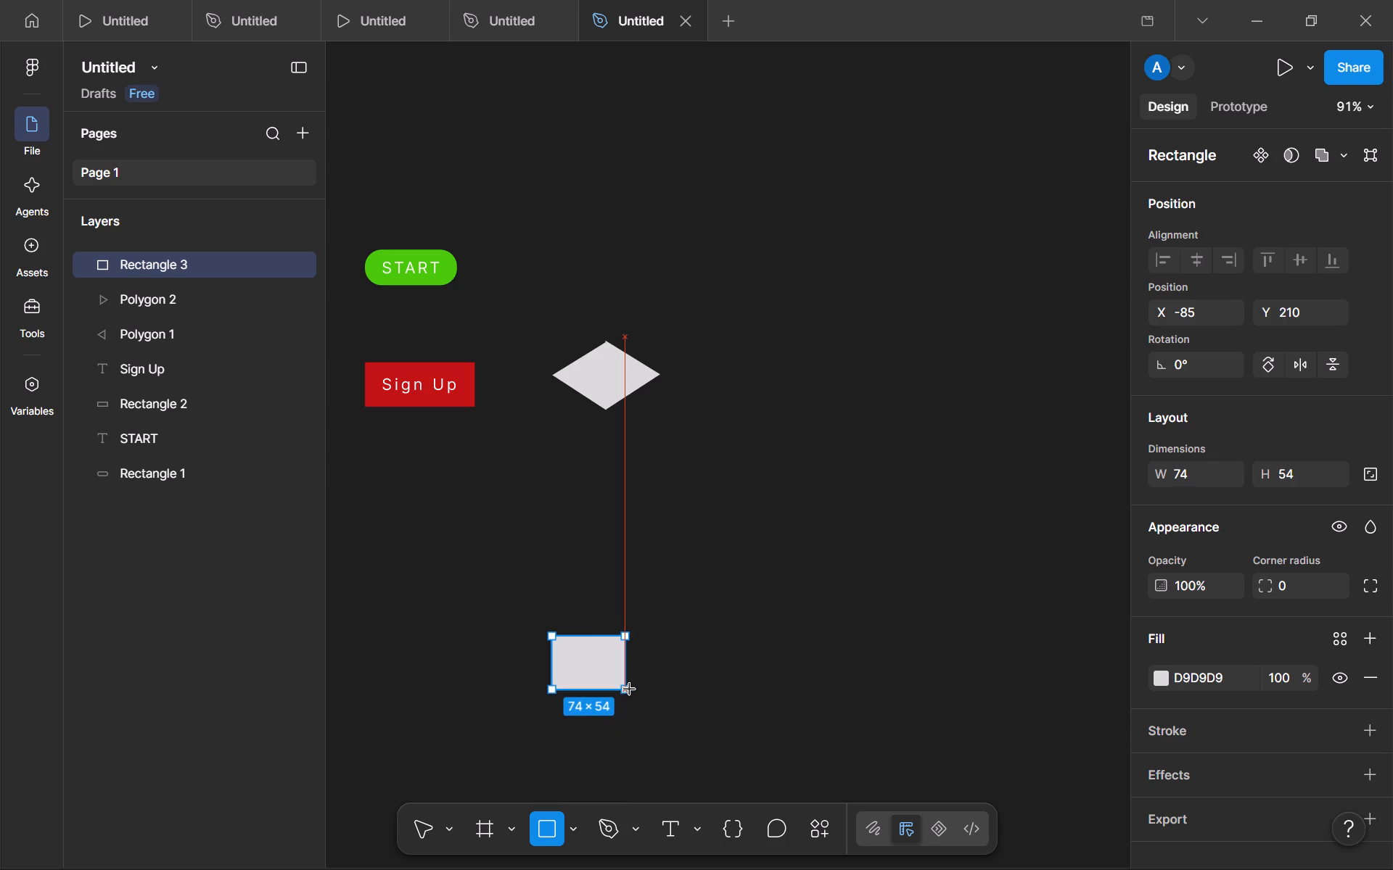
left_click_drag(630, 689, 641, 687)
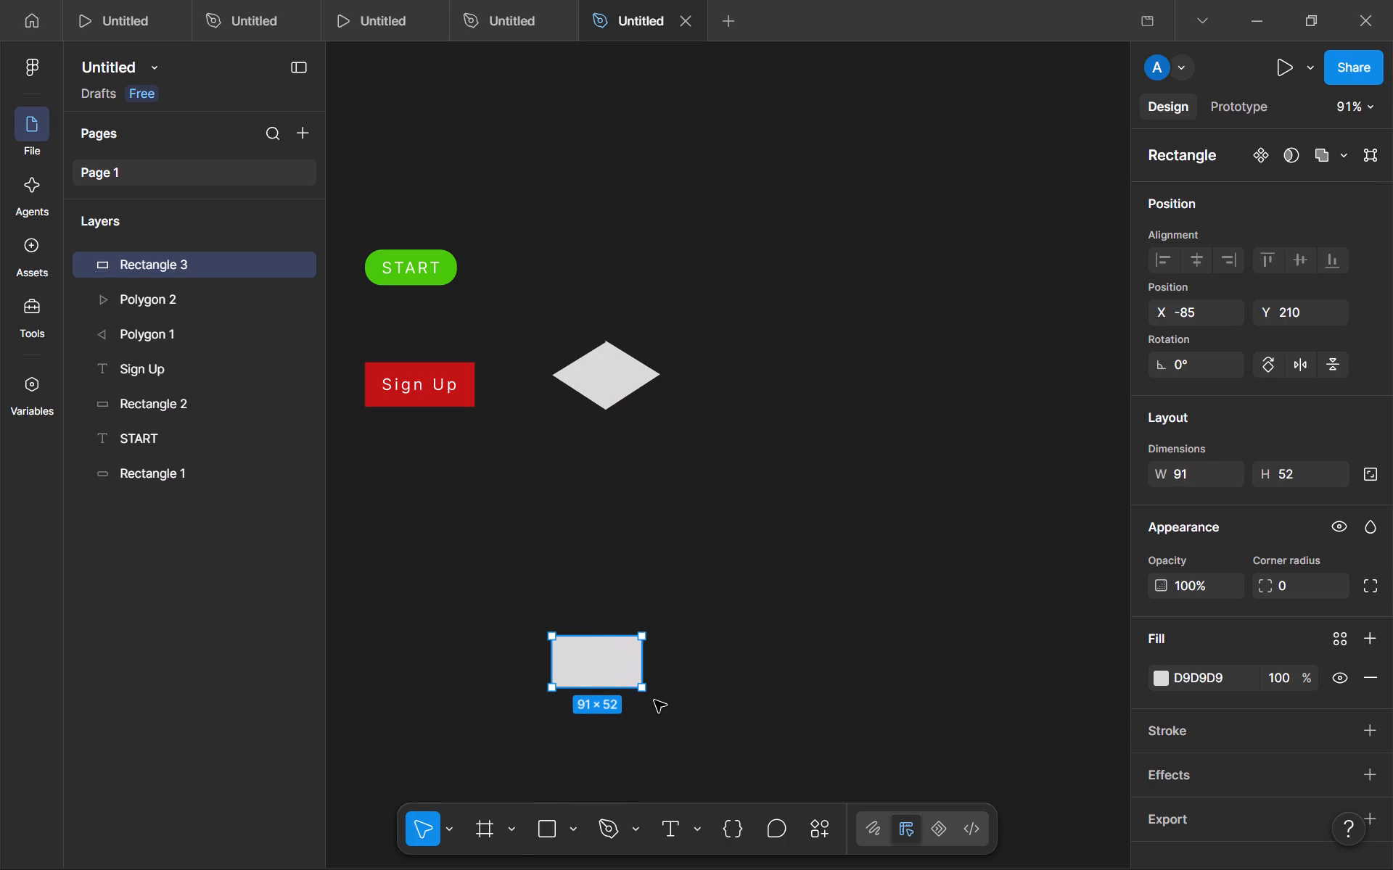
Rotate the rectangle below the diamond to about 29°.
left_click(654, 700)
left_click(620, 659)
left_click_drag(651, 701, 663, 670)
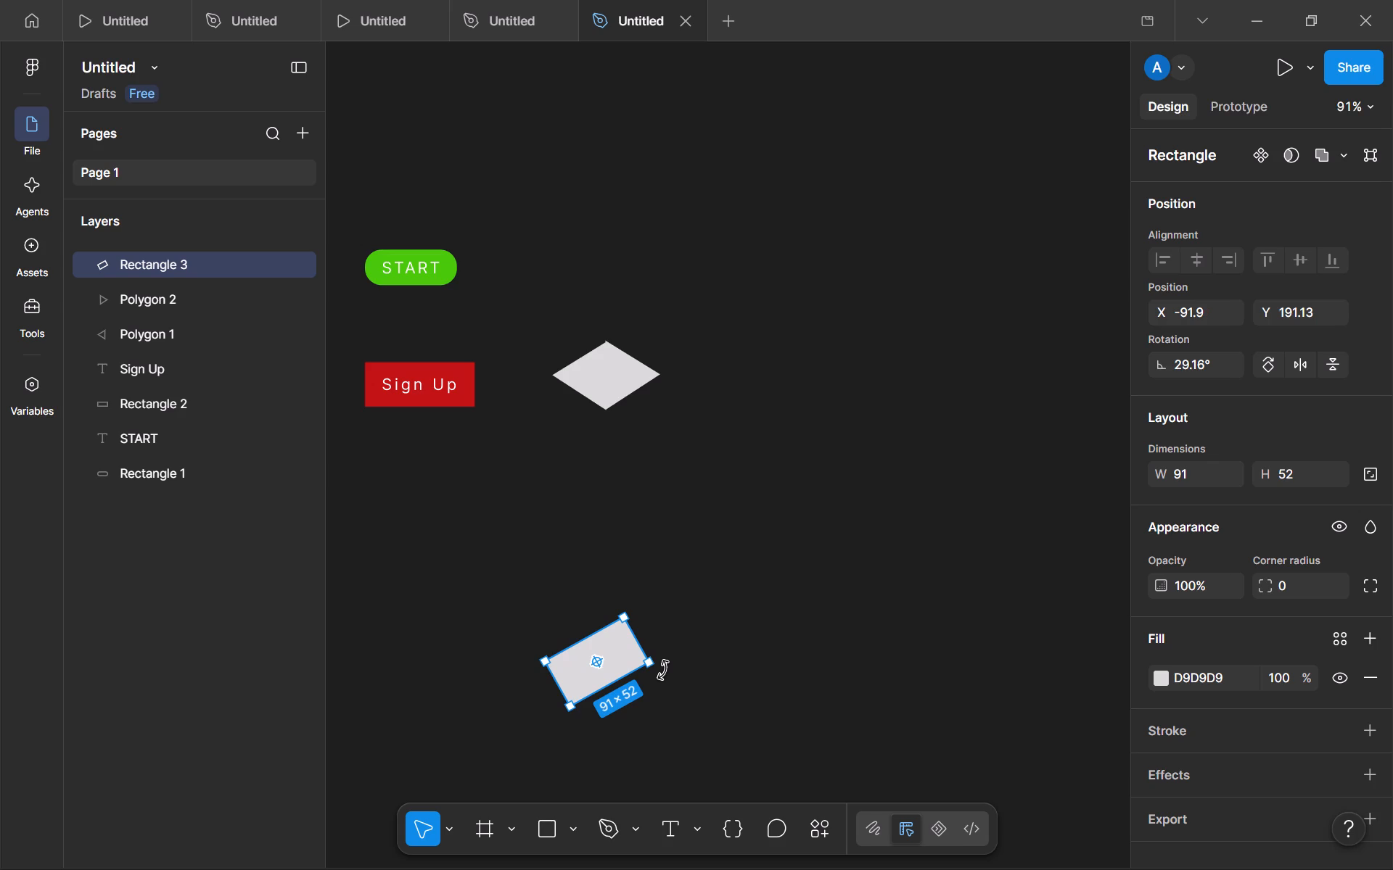
Remove the rotated rectangle and both triangles forming the diamond, keeping only the START and Sign Up shapes.
left_click(588, 677)
key("ctrl+x")
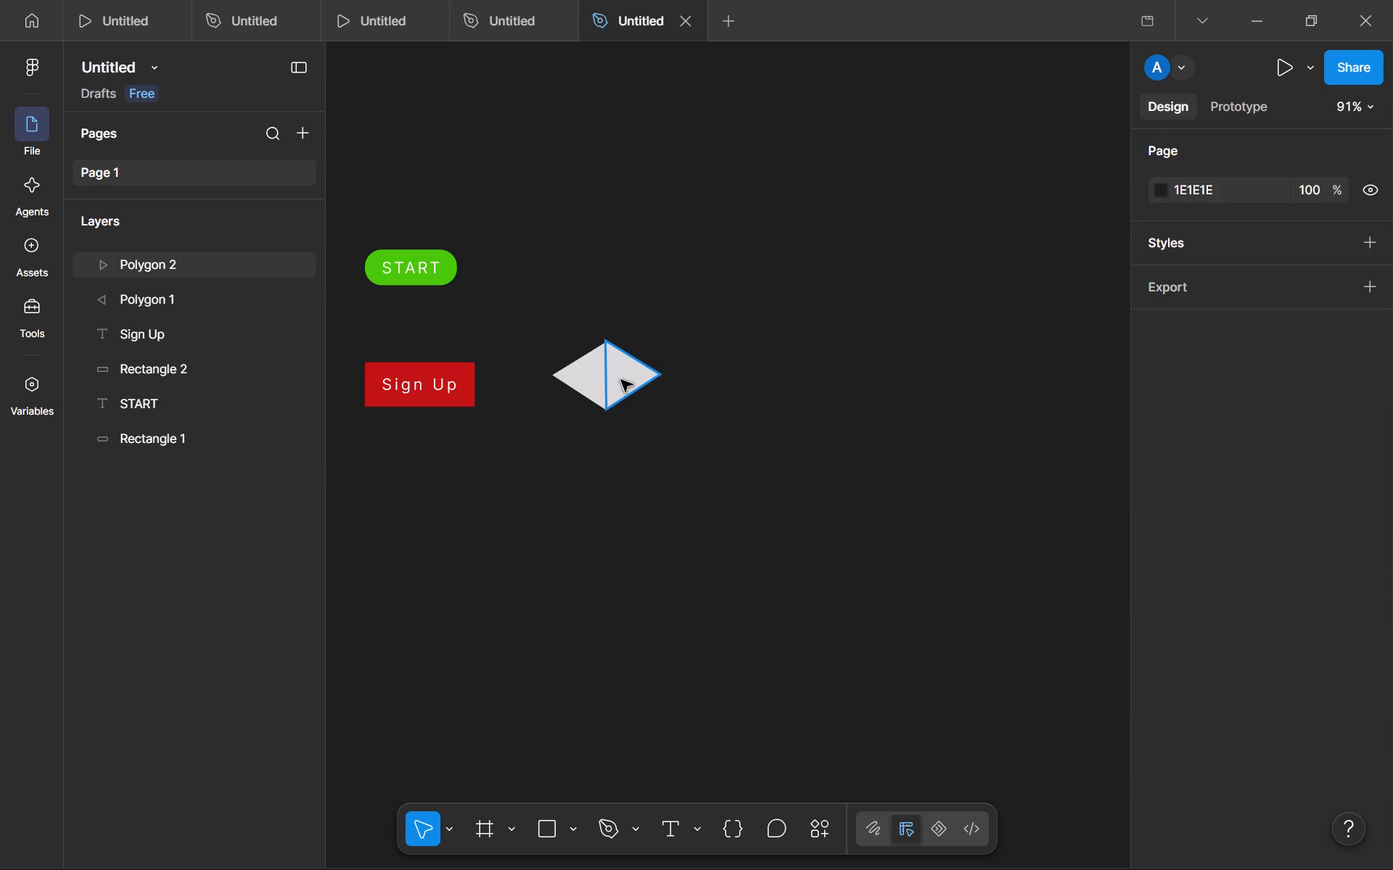
left_click(621, 380)
left_click_drag(710, 395, 559, 278)
key("ctrl+x")
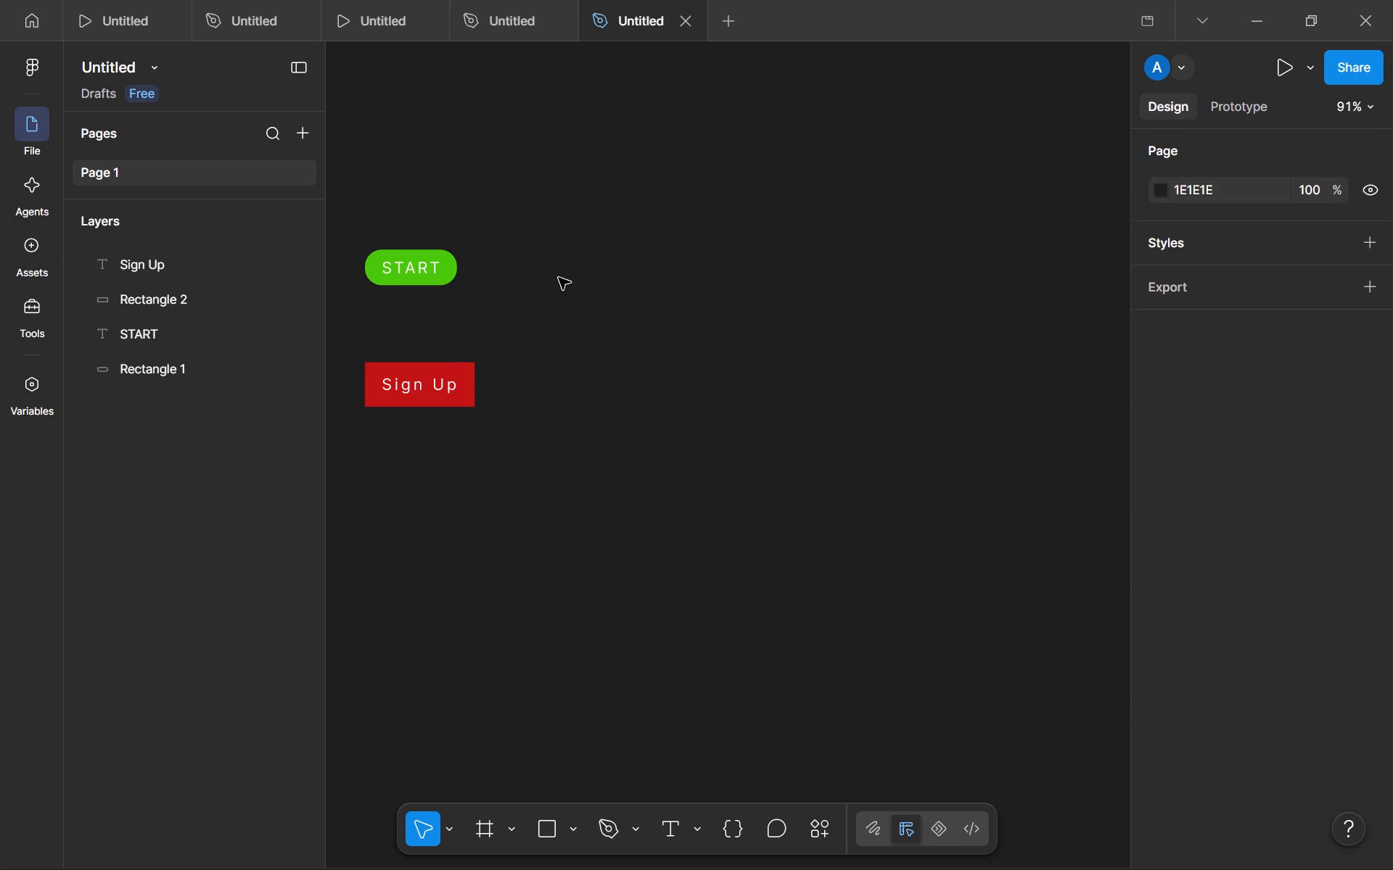
Draw a rectangle about 67 × 76 to the right of and slightly below the Sign Up box.
left_click(567, 826)
left_click(591, 370)
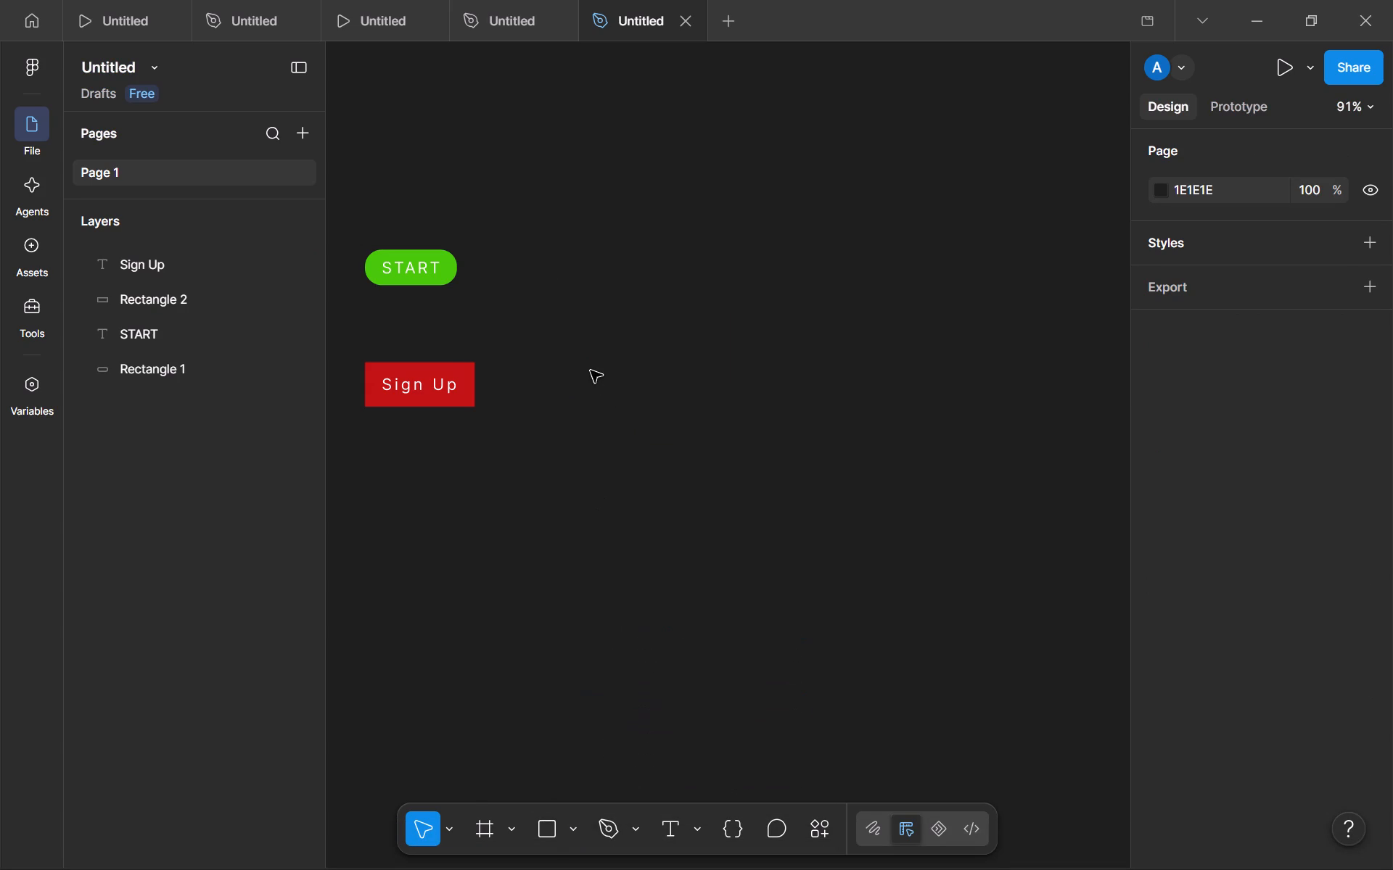
left_click_drag(591, 370, 655, 412)
left_click(556, 830)
left_click_drag(588, 406, 654, 482)
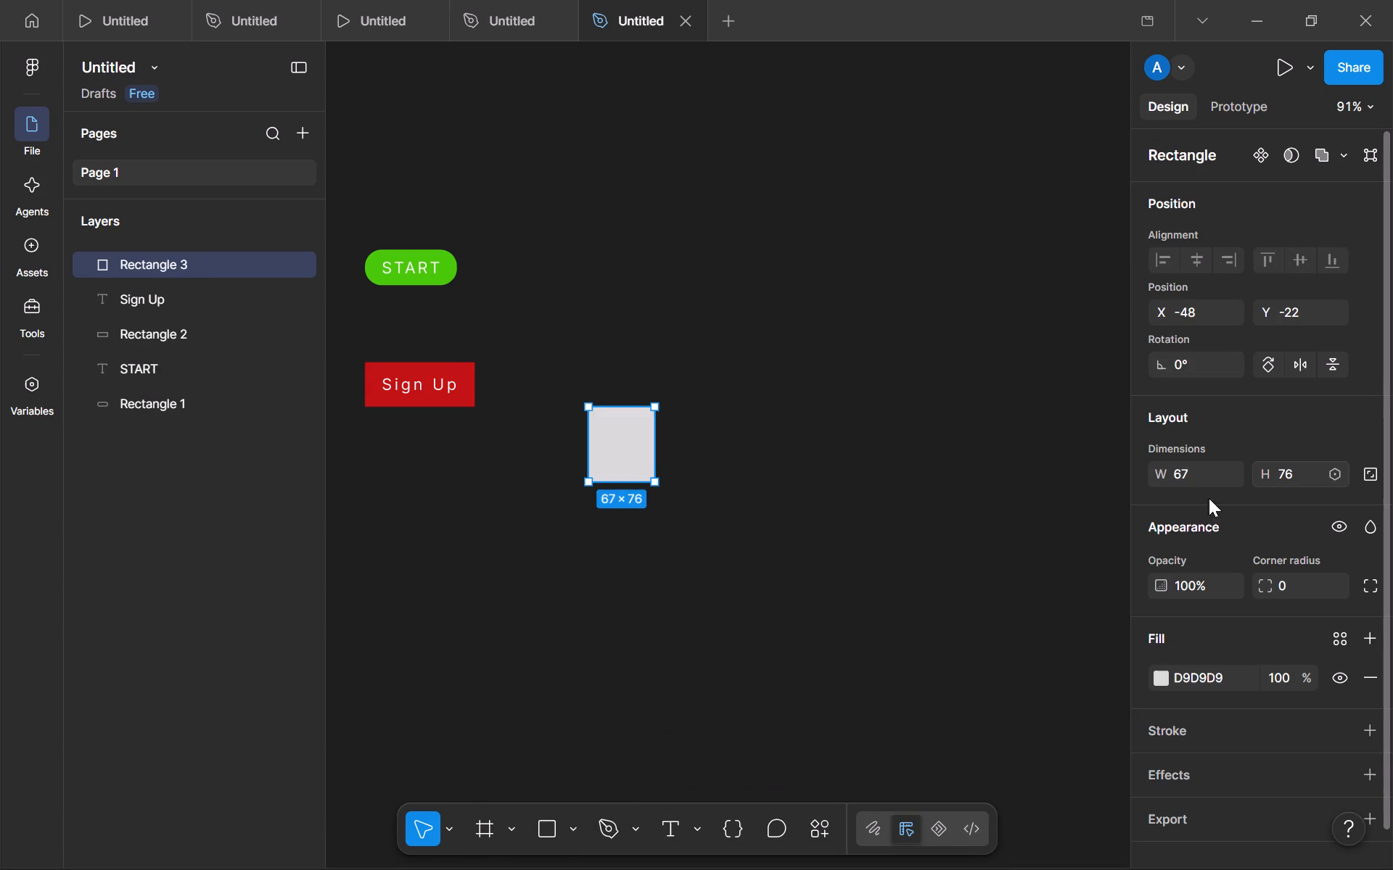
Set the new rectangle's width to 75 and height to 75.
left_click(1208, 467)
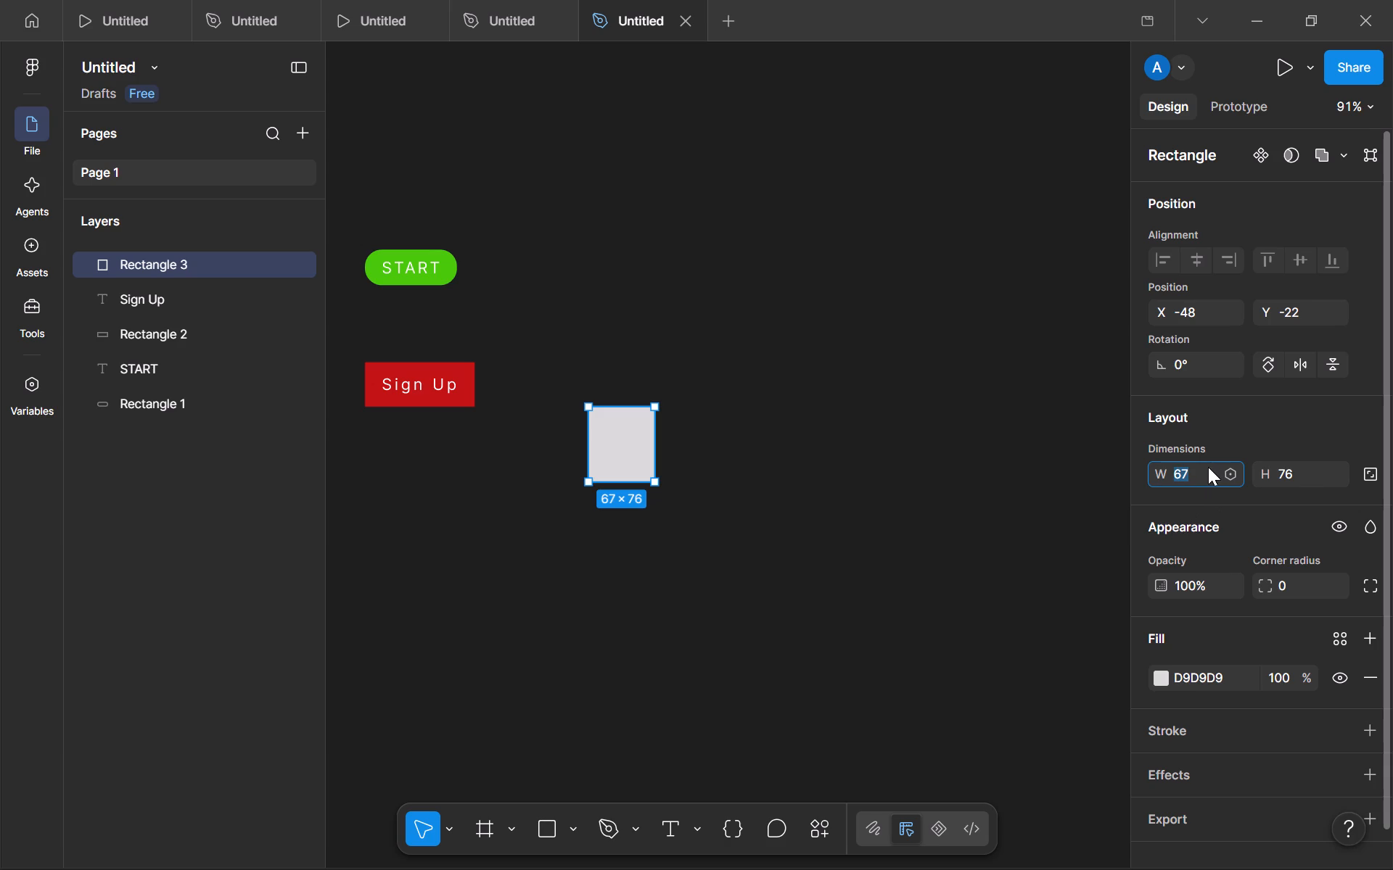
key("BackSpace")
type("75")
left_click(1316, 468)
key("BackSpace")
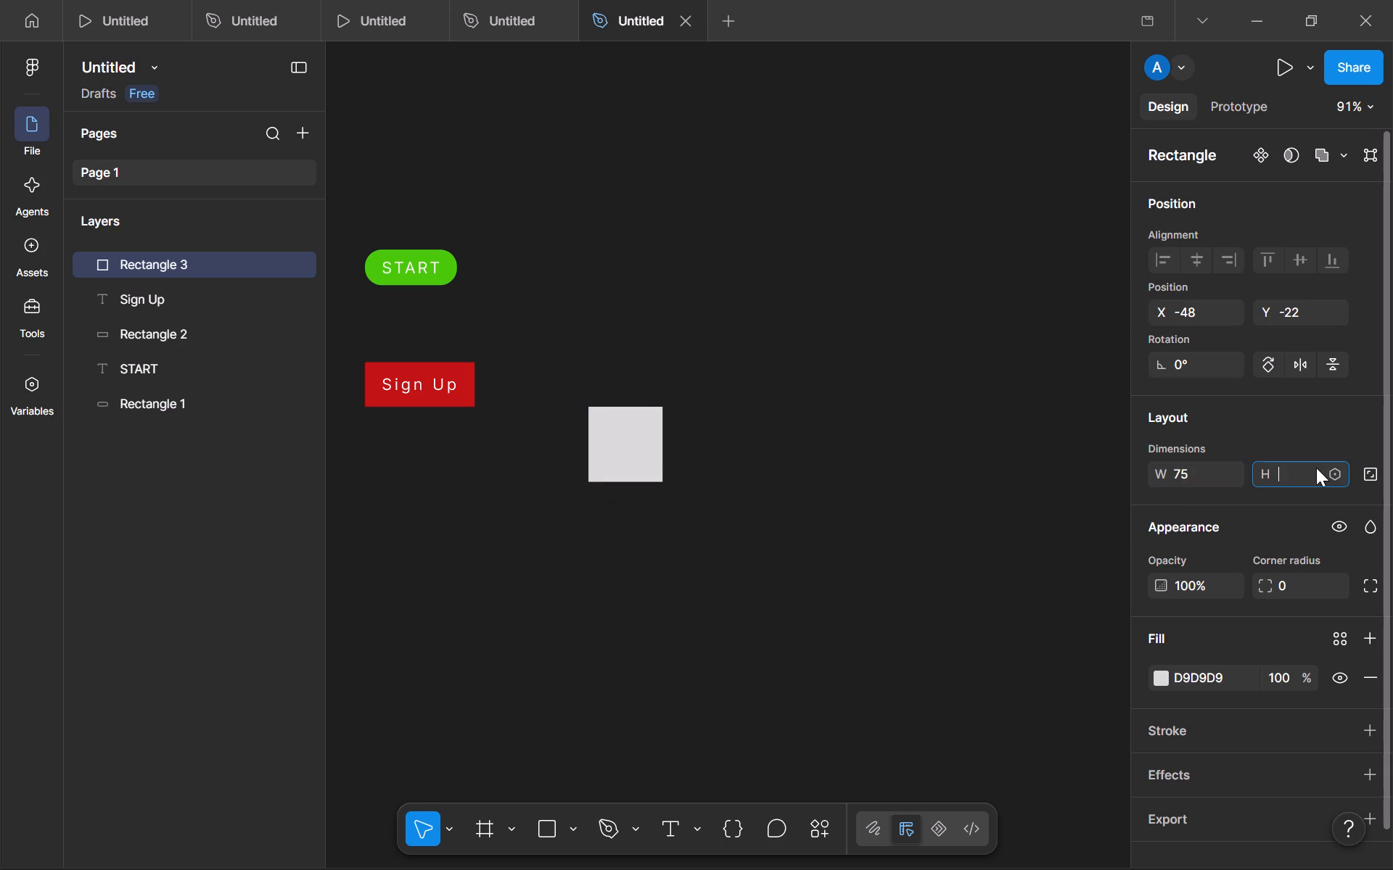
type("75")
key("Return")
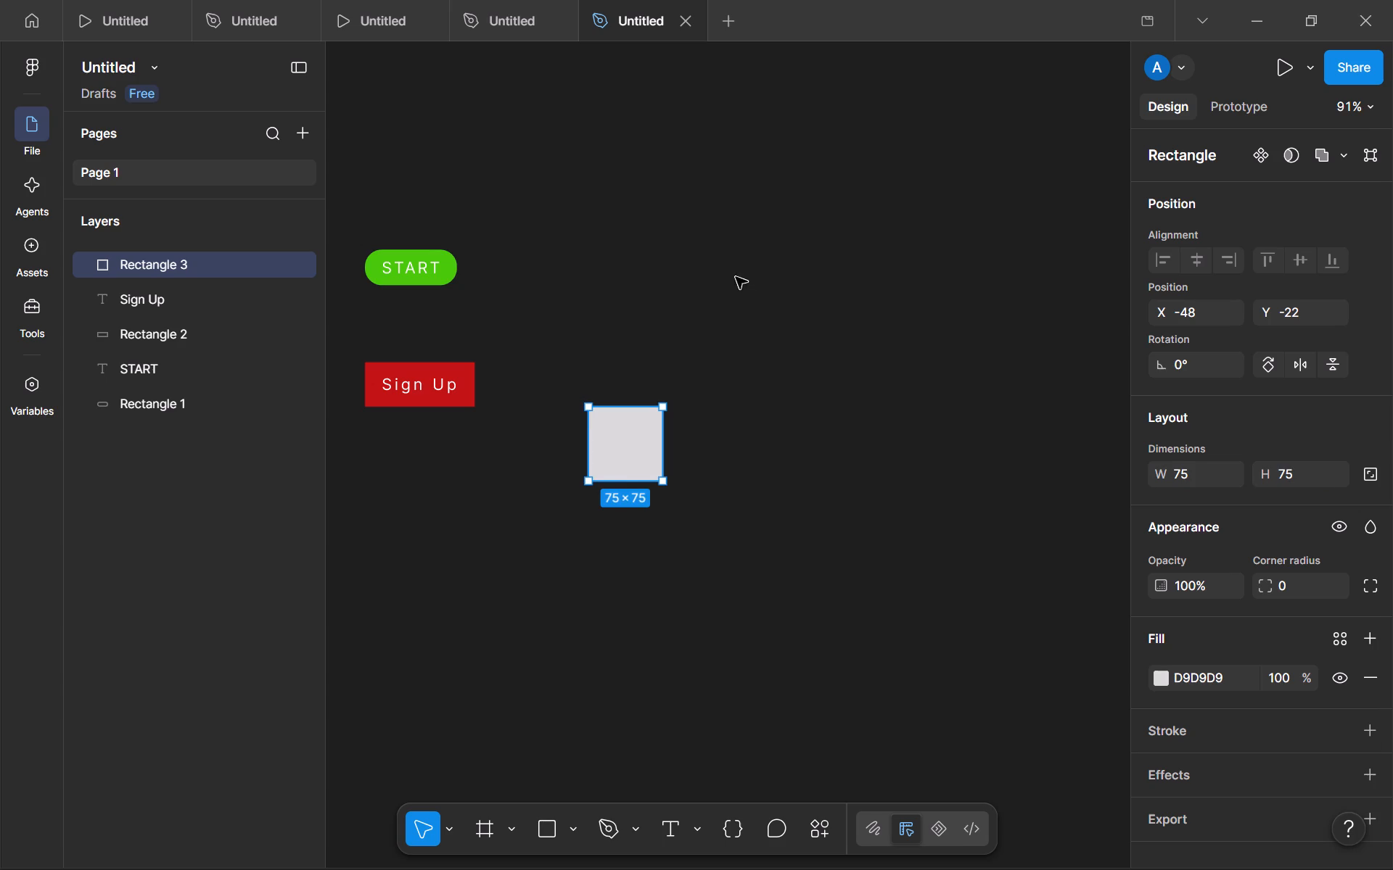
Move the 75 × 75 square closer to the Sign Up box, to about X -72, Y -59.
left_click_drag(632, 469, 609, 431)
Adjust the square's lower edge so its height is about 76.
double_click(646, 444)
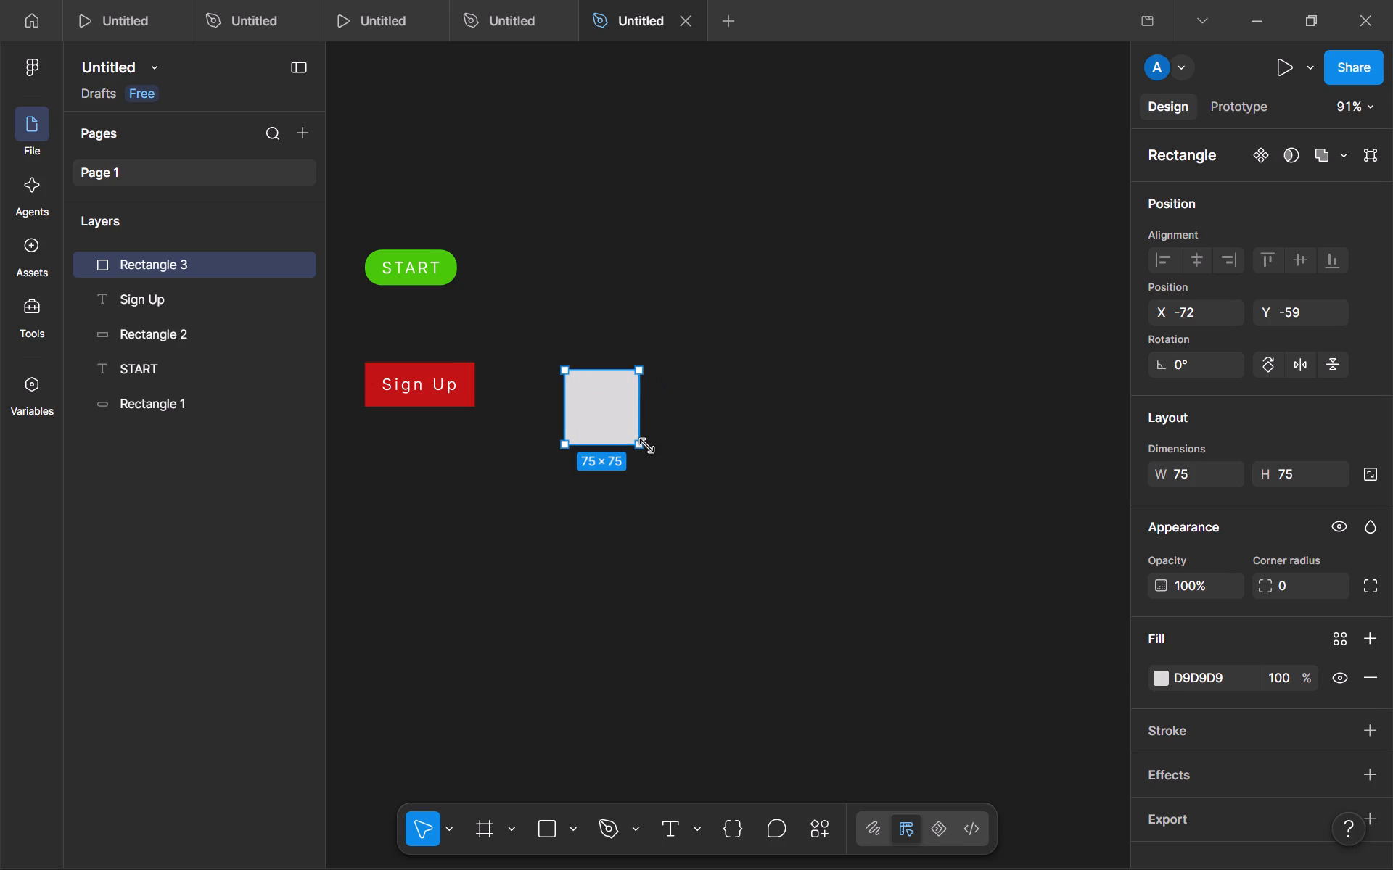
left_click(646, 447)
left_click_drag(612, 448, 612, 446)
left_click_drag(612, 446, 615, 451)
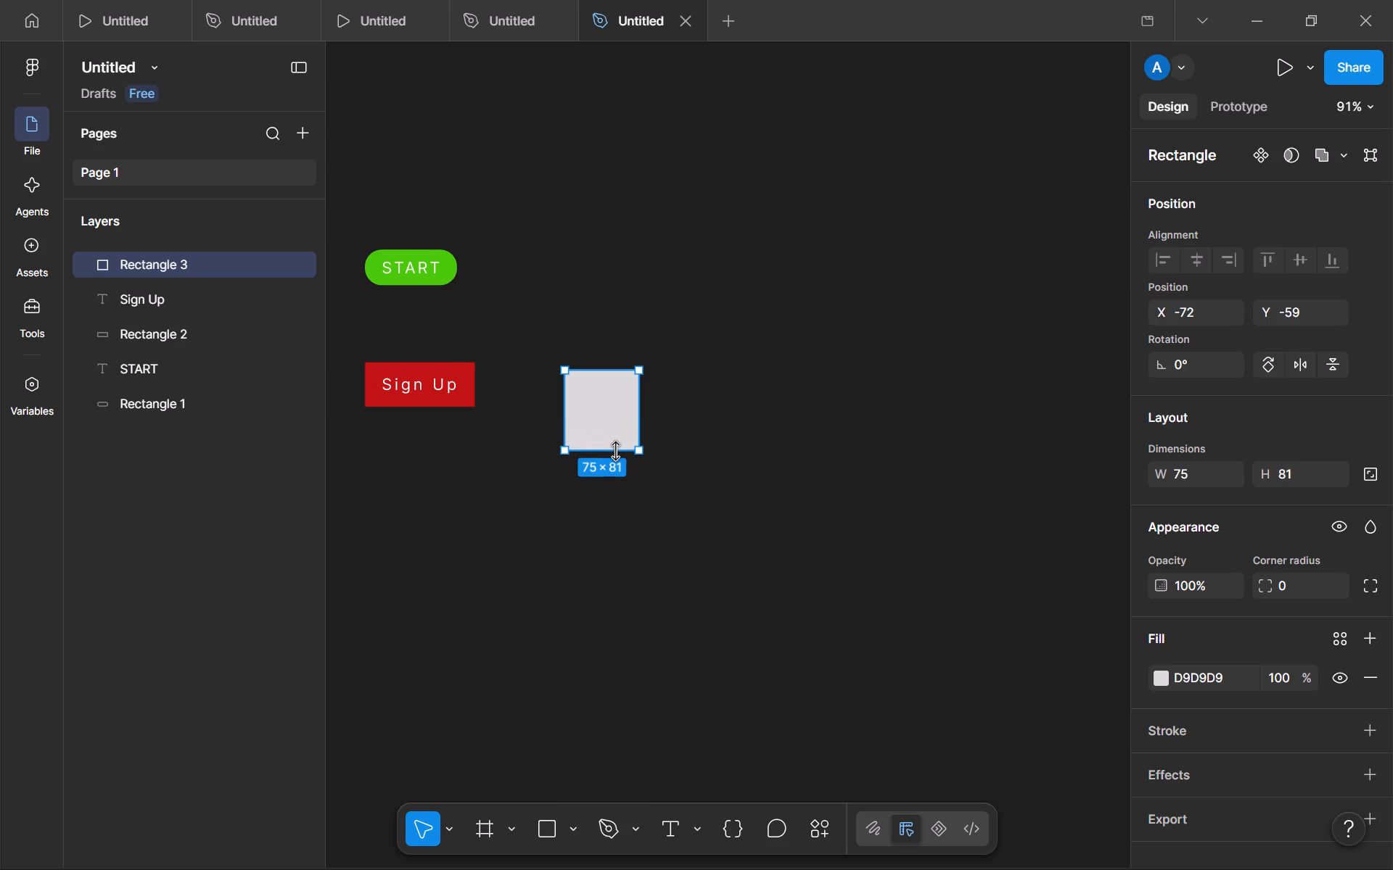
left_click_drag(615, 451, 619, 442)
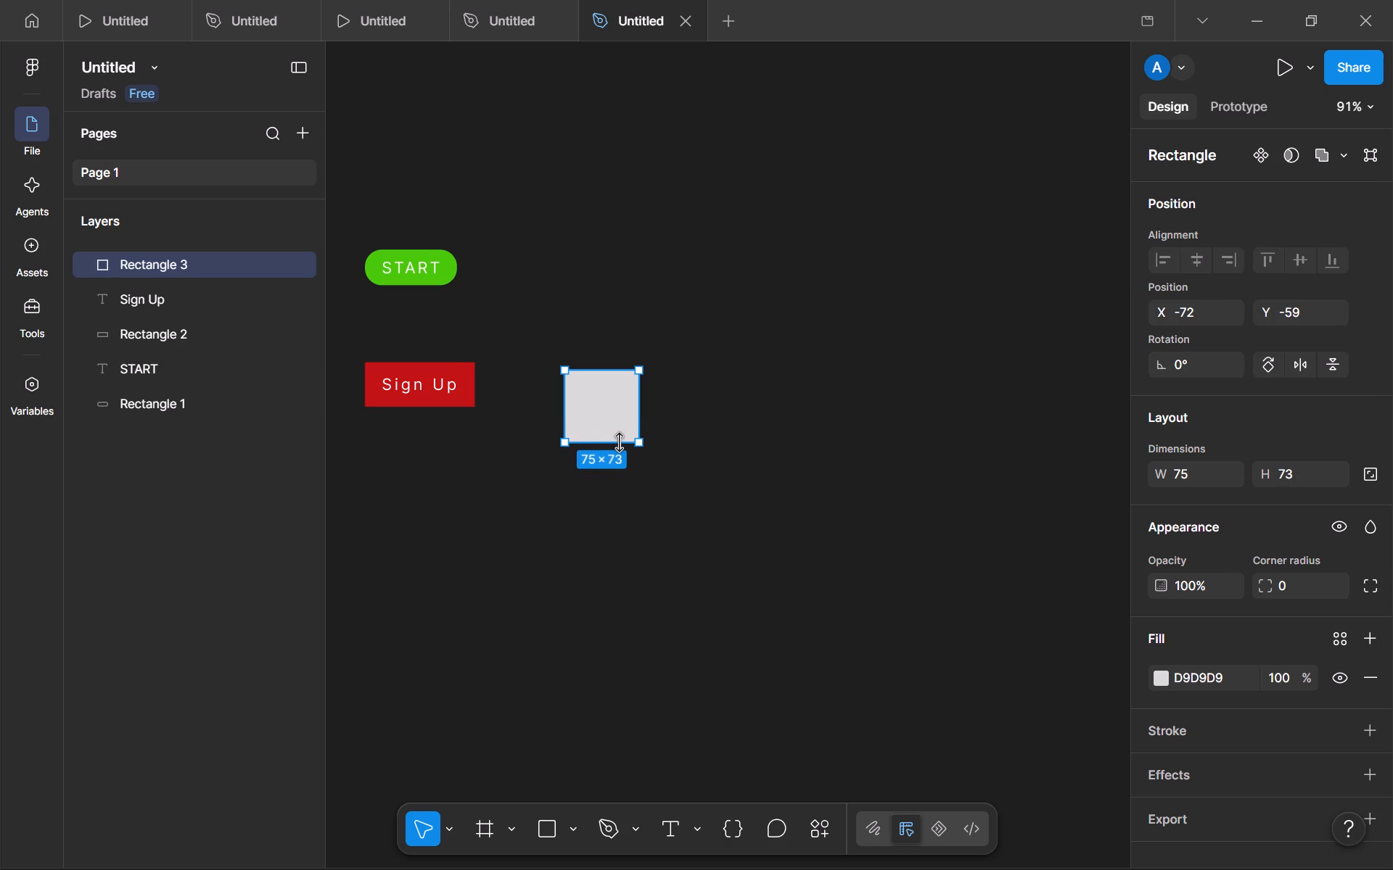
left_click_drag(619, 442, 619, 445)
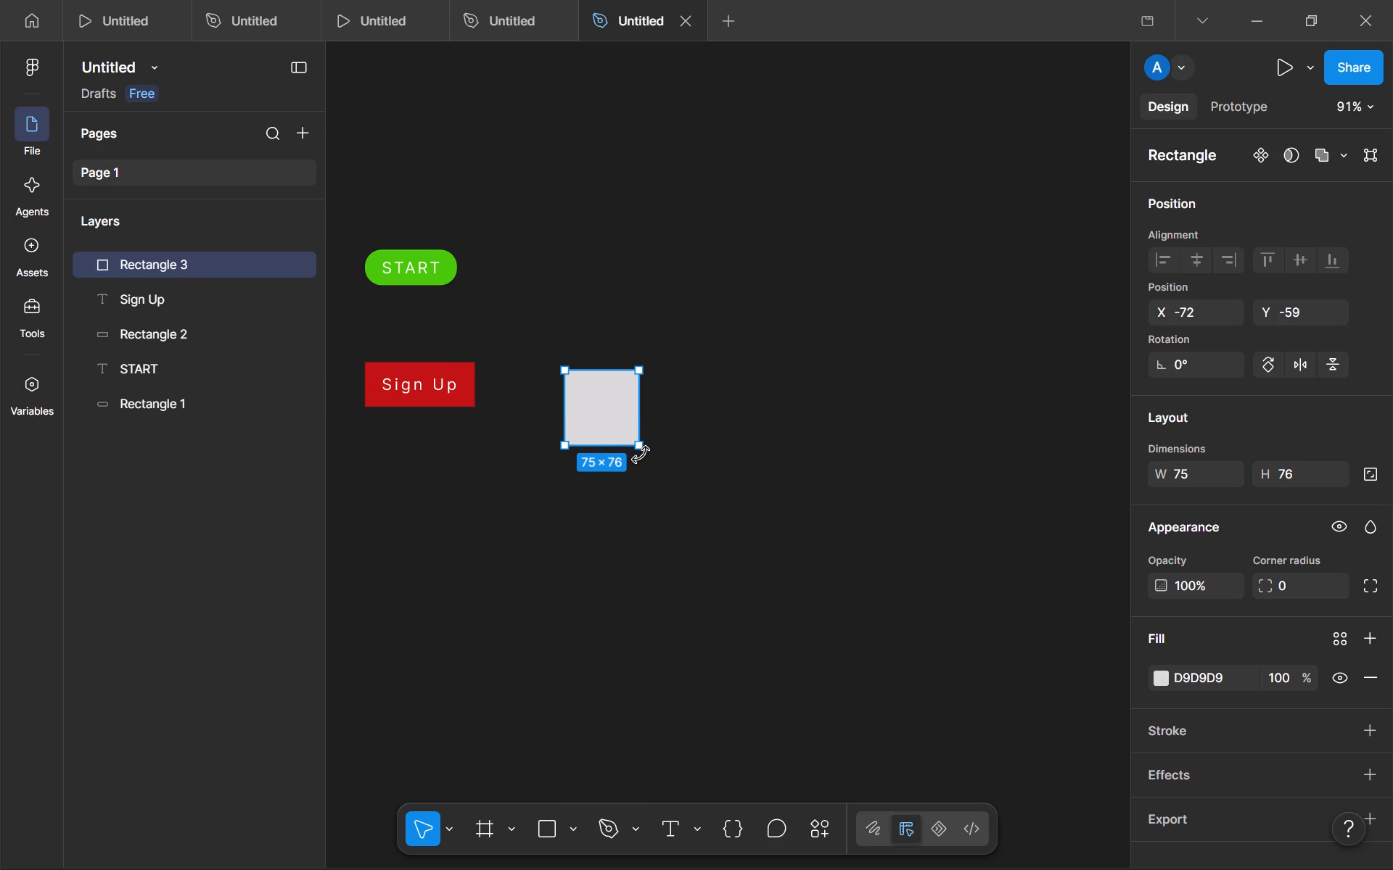
Rotate the 75 × 76 square beside the Sign Up box to about 46° so it forms a diamond.
left_click_drag(641, 455, 673, 421)
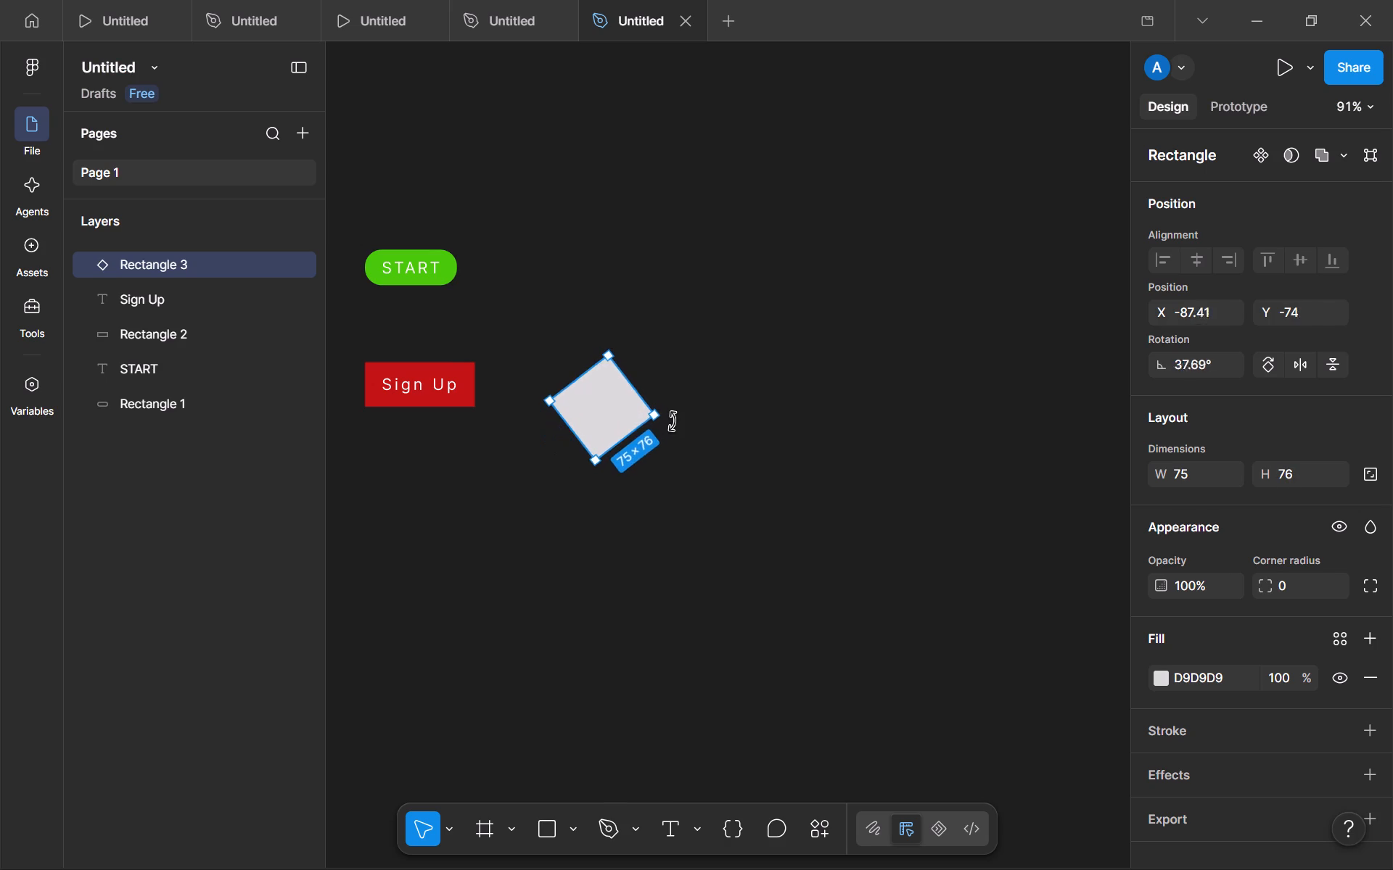
left_click_drag(673, 421, 673, 412)
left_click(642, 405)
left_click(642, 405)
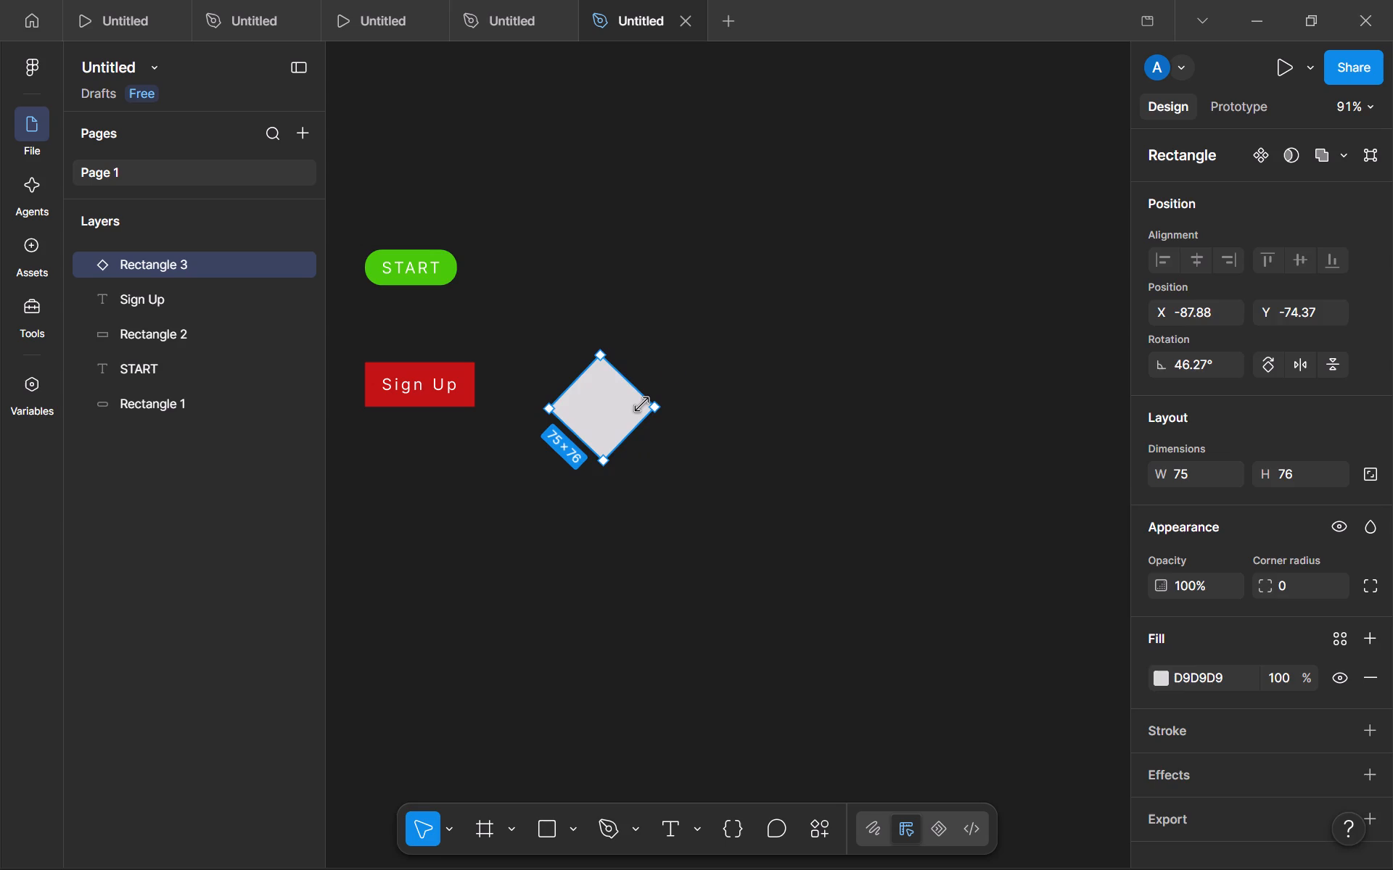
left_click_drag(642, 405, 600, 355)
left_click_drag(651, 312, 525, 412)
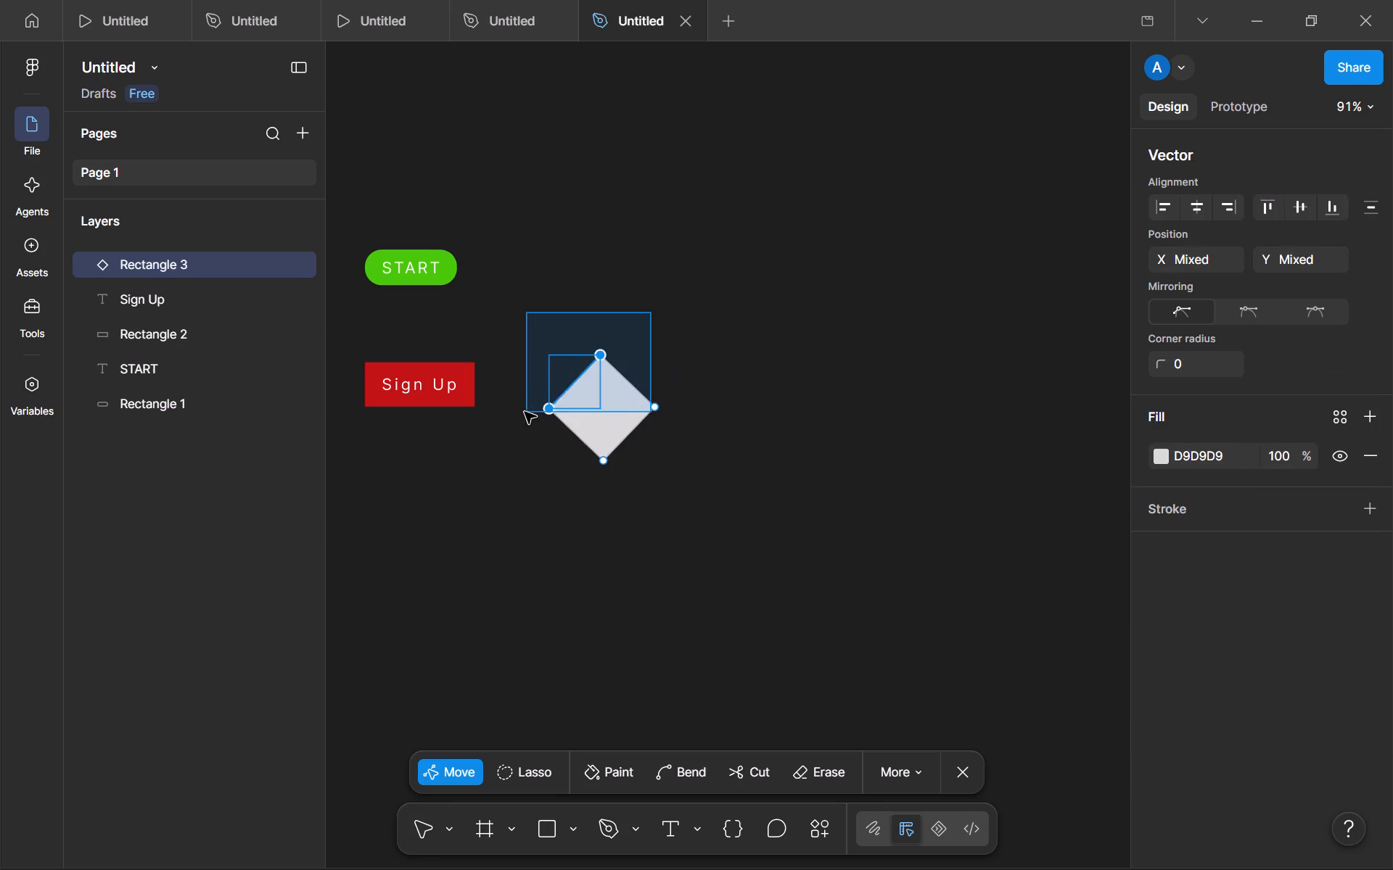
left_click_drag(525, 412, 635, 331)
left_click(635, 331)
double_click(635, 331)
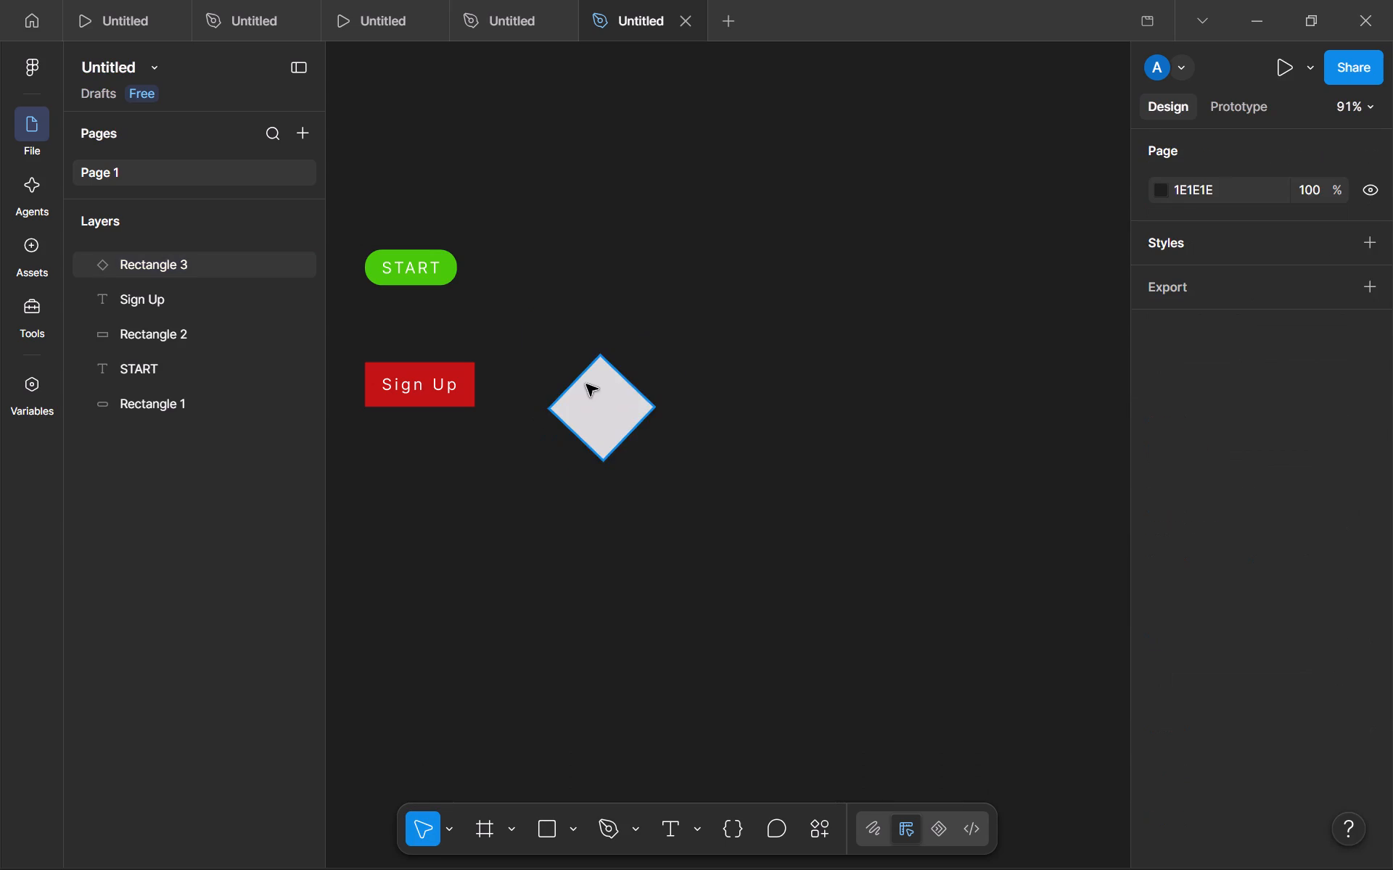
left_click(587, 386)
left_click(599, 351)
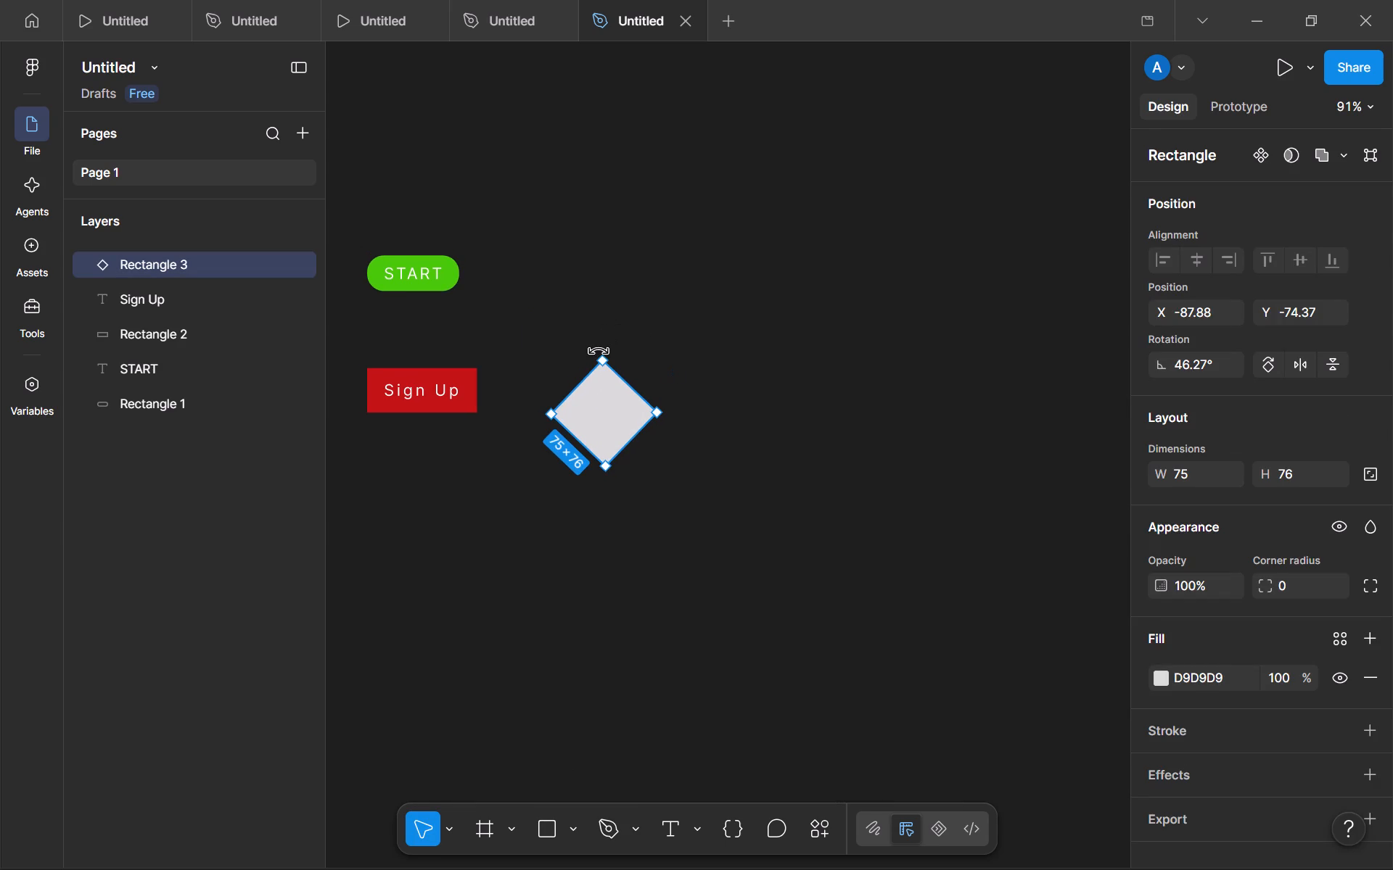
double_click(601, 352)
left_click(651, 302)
Shrink the diamond from its uppermost corner to about 60 × 63.
left_click(595, 389)
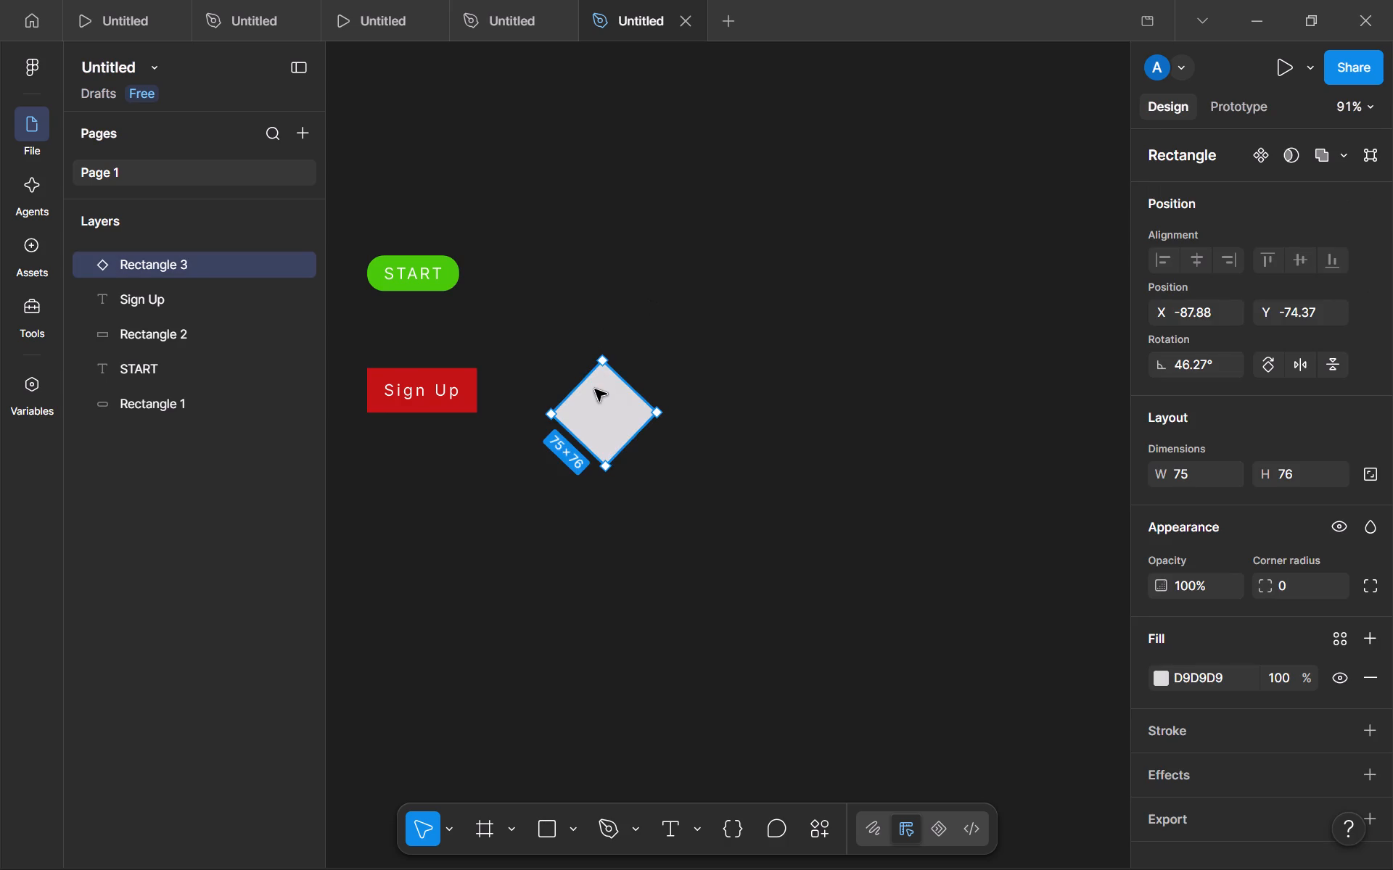
left_click(601, 363)
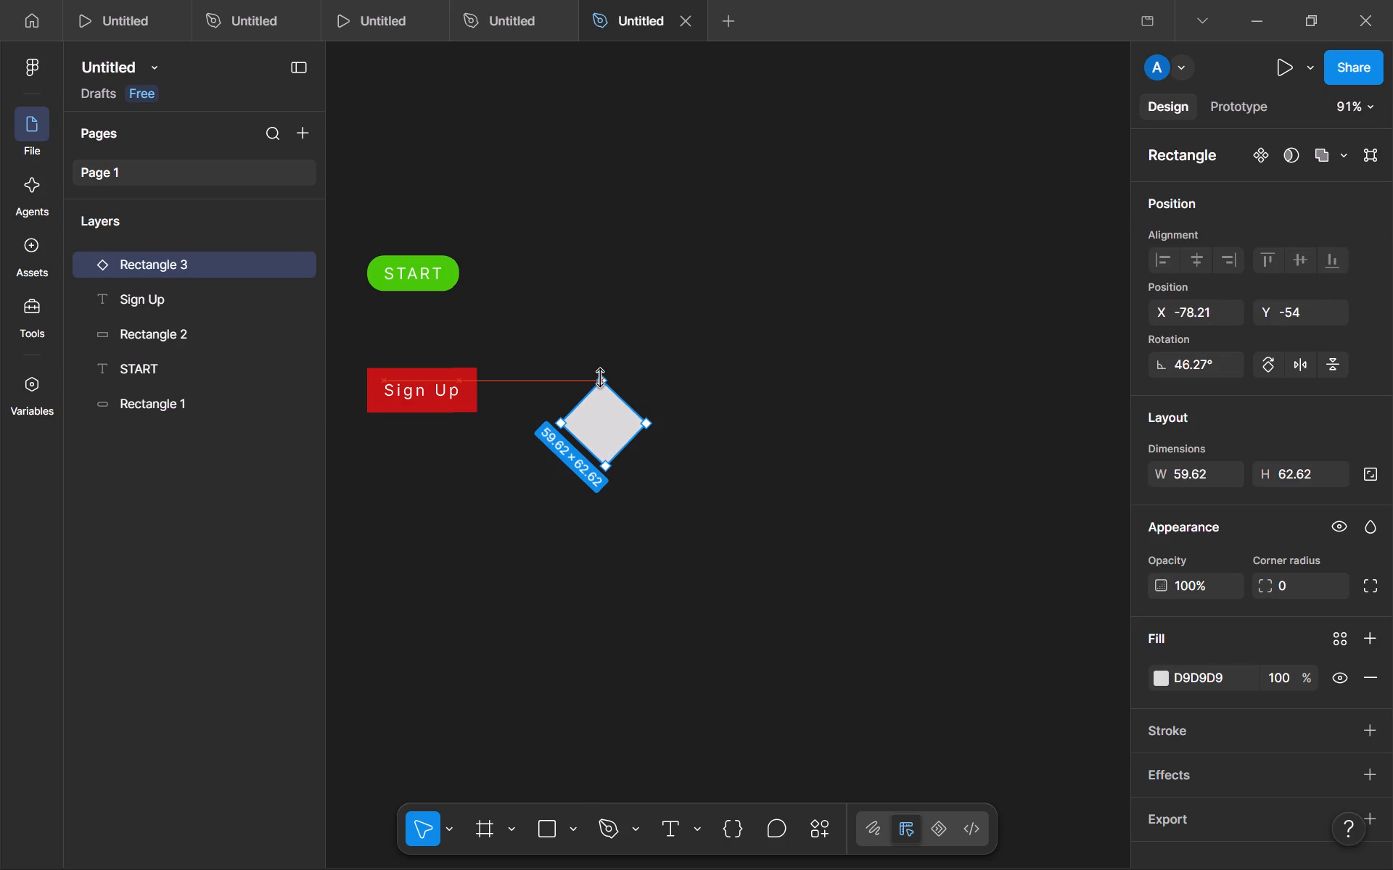
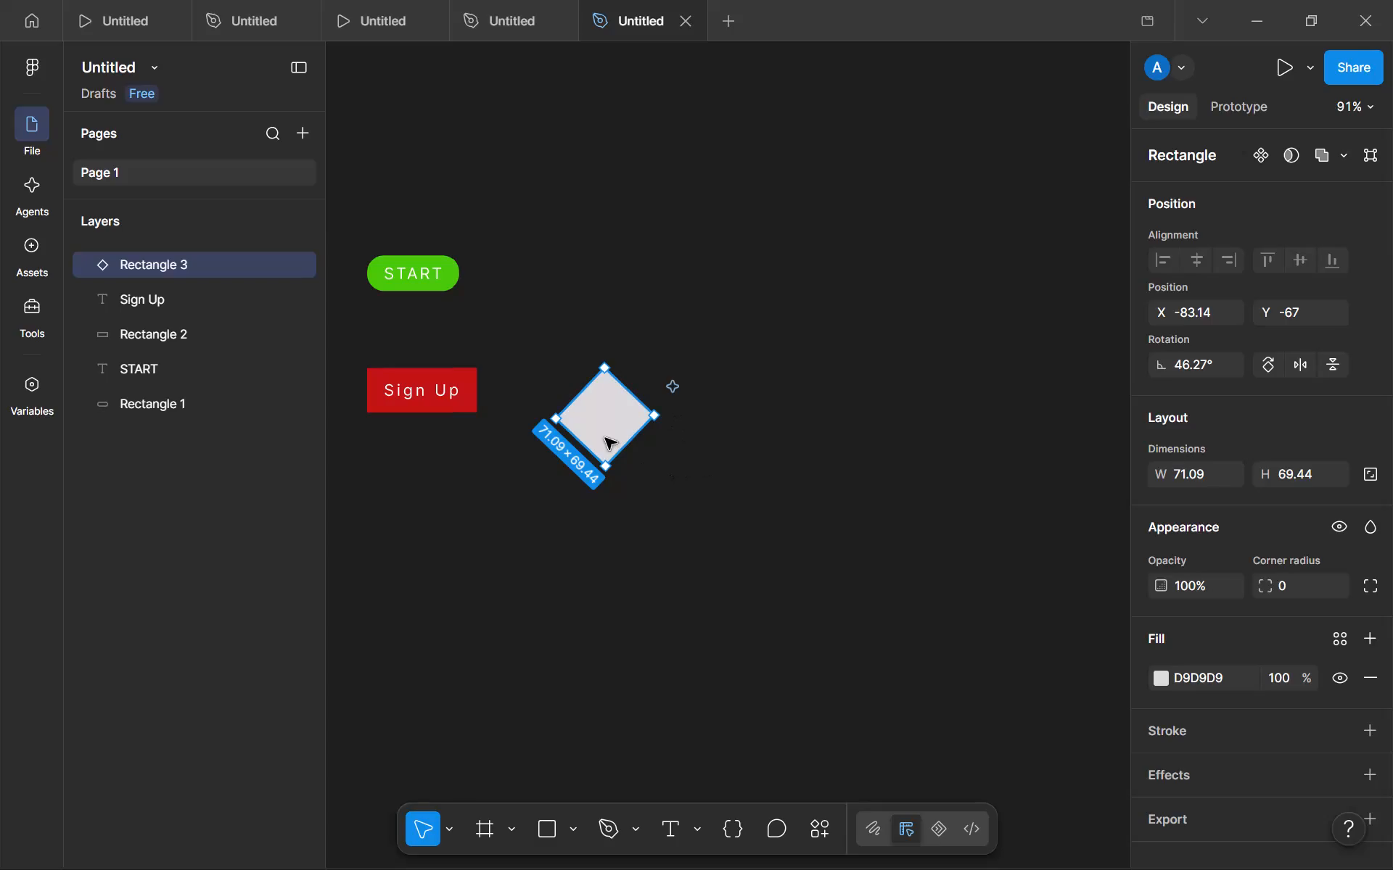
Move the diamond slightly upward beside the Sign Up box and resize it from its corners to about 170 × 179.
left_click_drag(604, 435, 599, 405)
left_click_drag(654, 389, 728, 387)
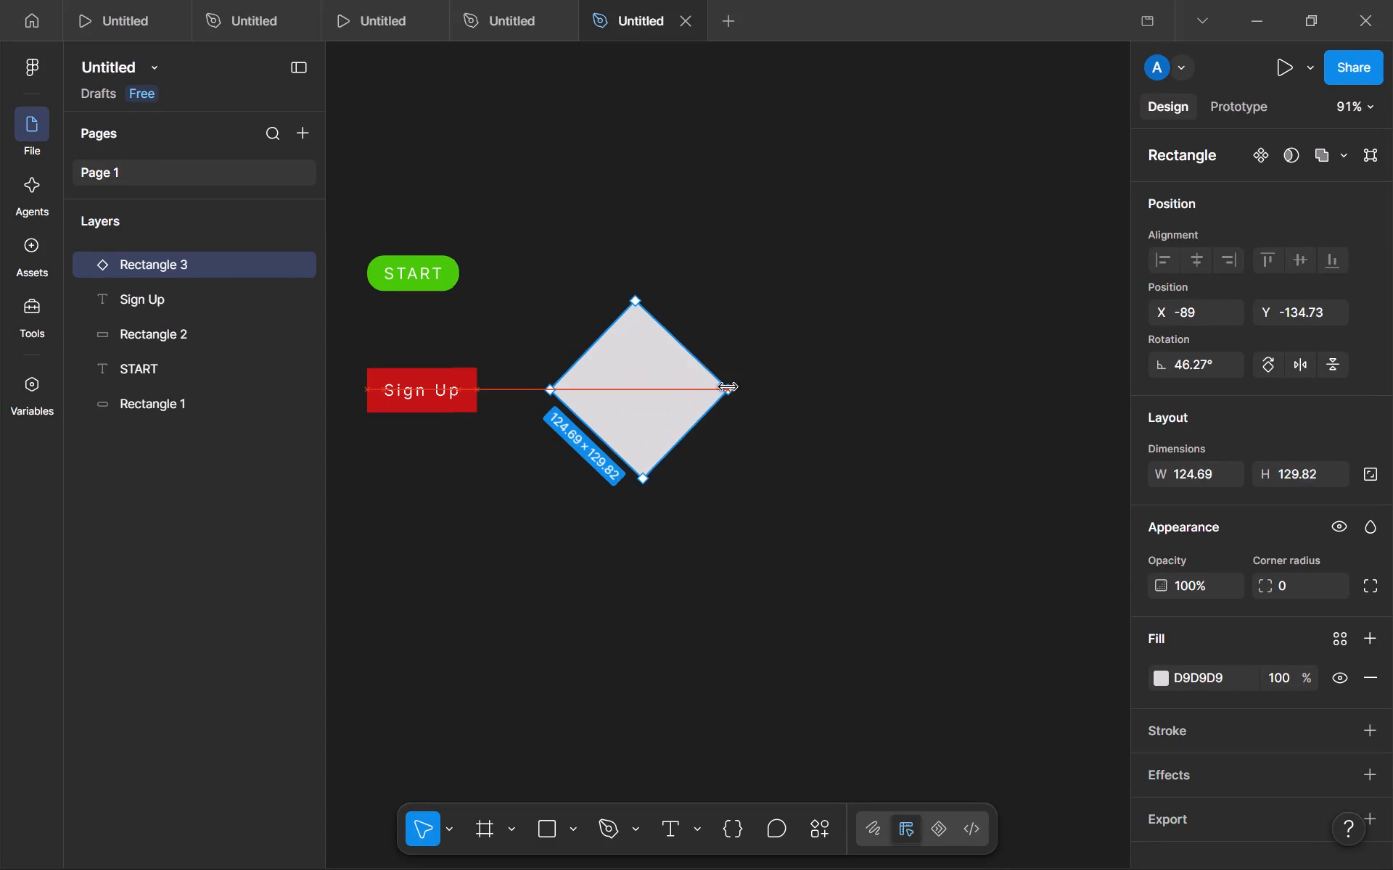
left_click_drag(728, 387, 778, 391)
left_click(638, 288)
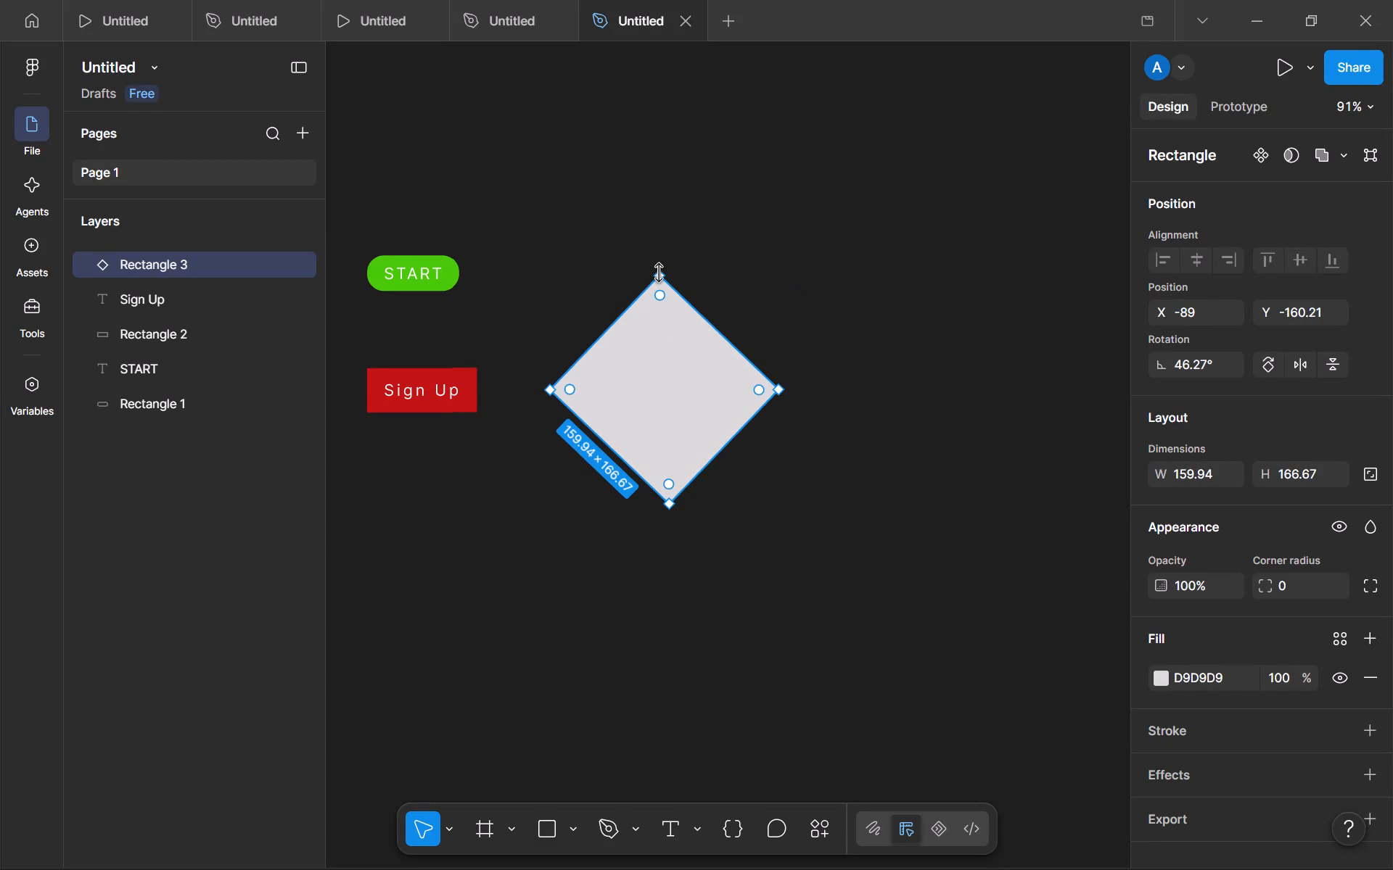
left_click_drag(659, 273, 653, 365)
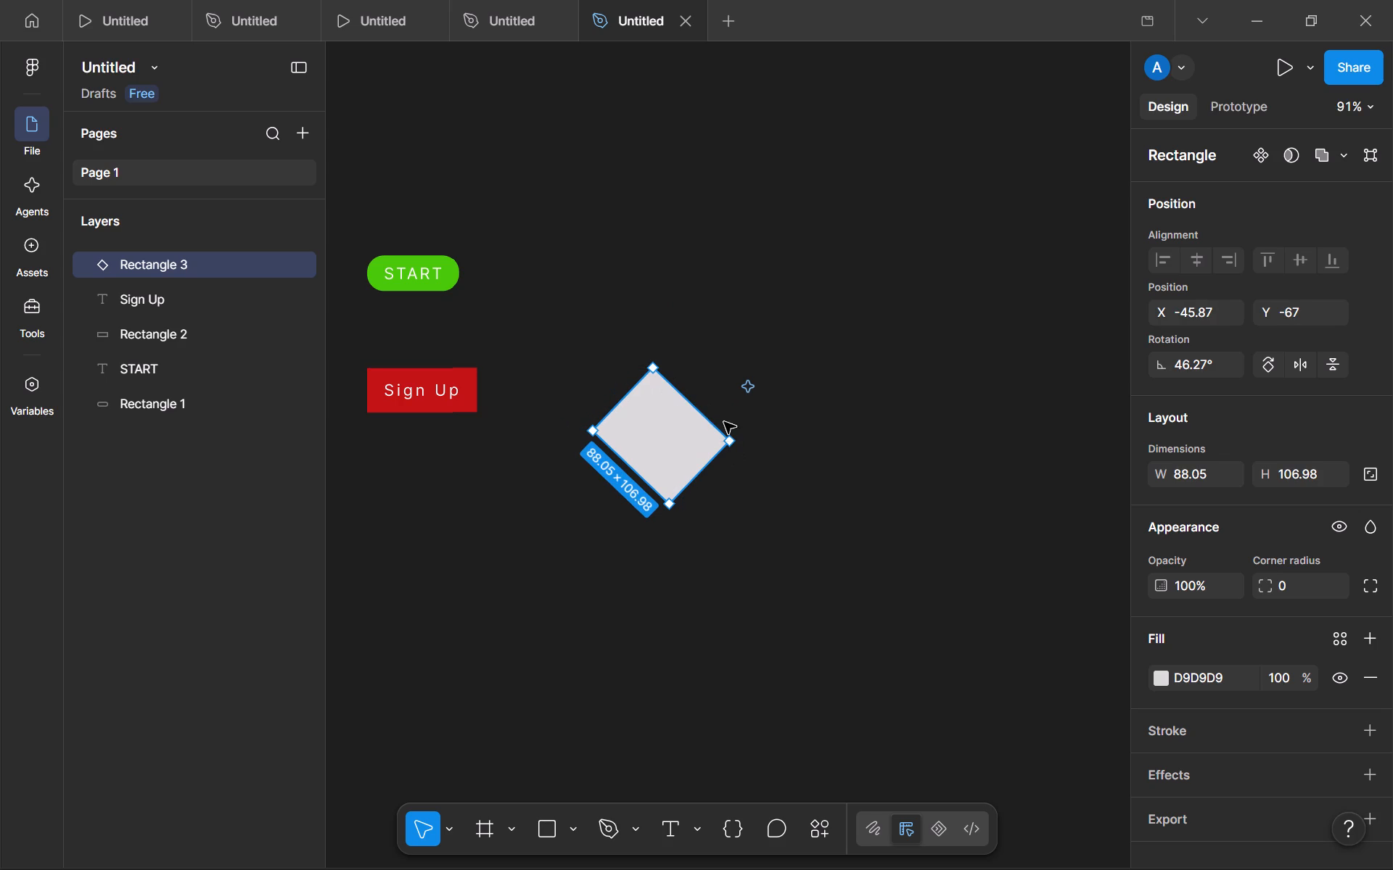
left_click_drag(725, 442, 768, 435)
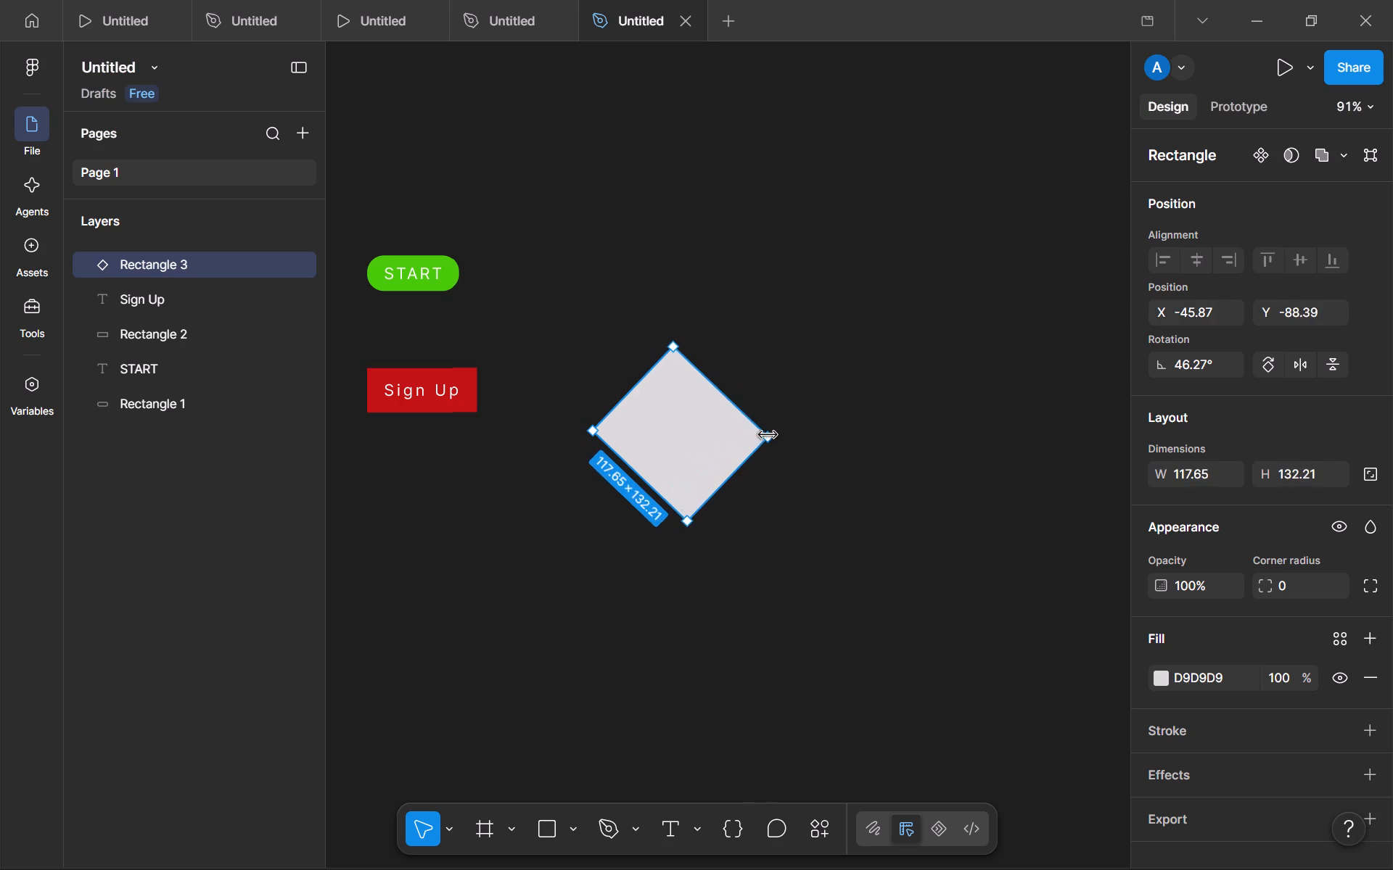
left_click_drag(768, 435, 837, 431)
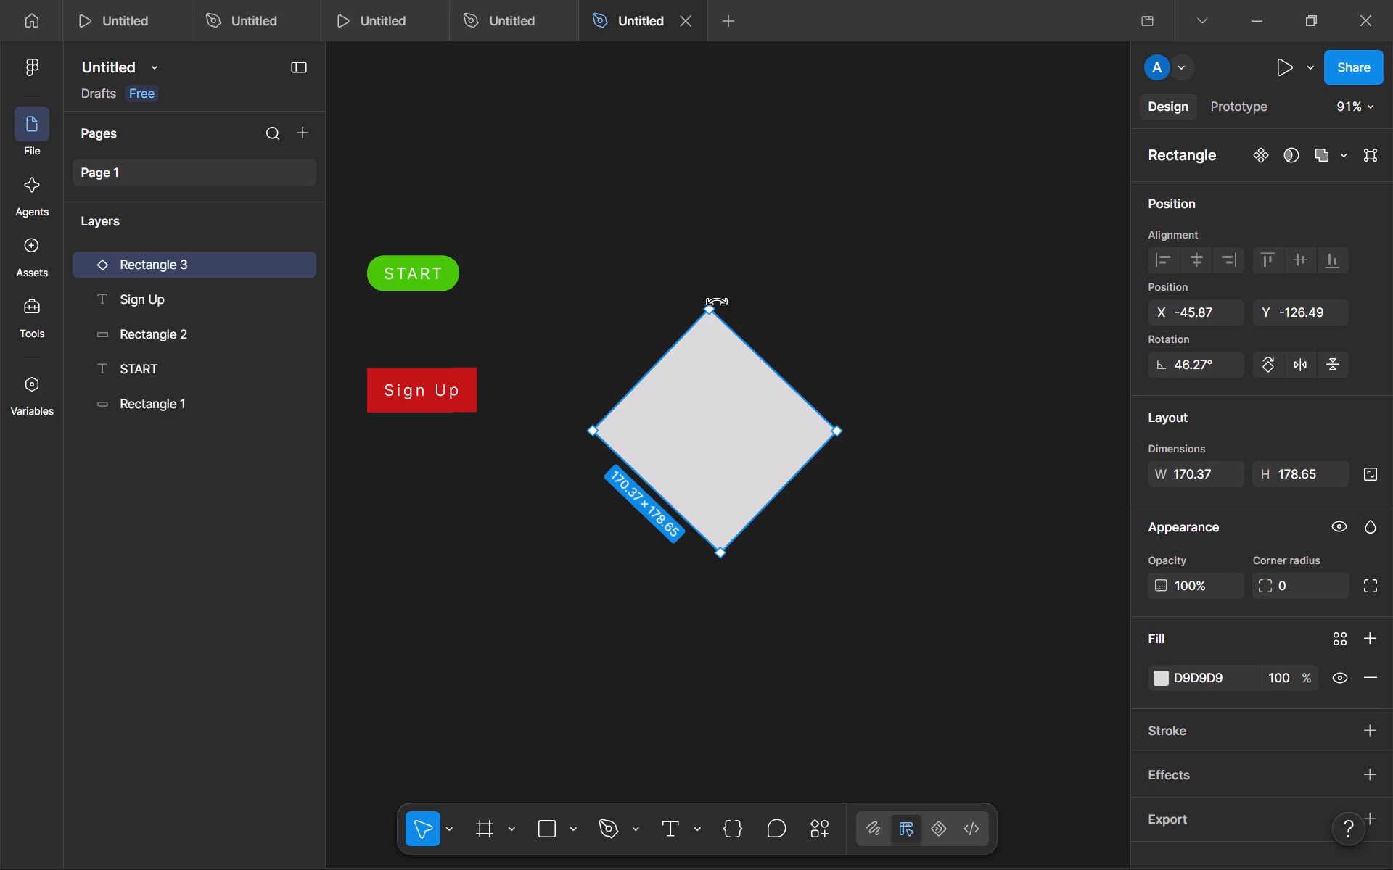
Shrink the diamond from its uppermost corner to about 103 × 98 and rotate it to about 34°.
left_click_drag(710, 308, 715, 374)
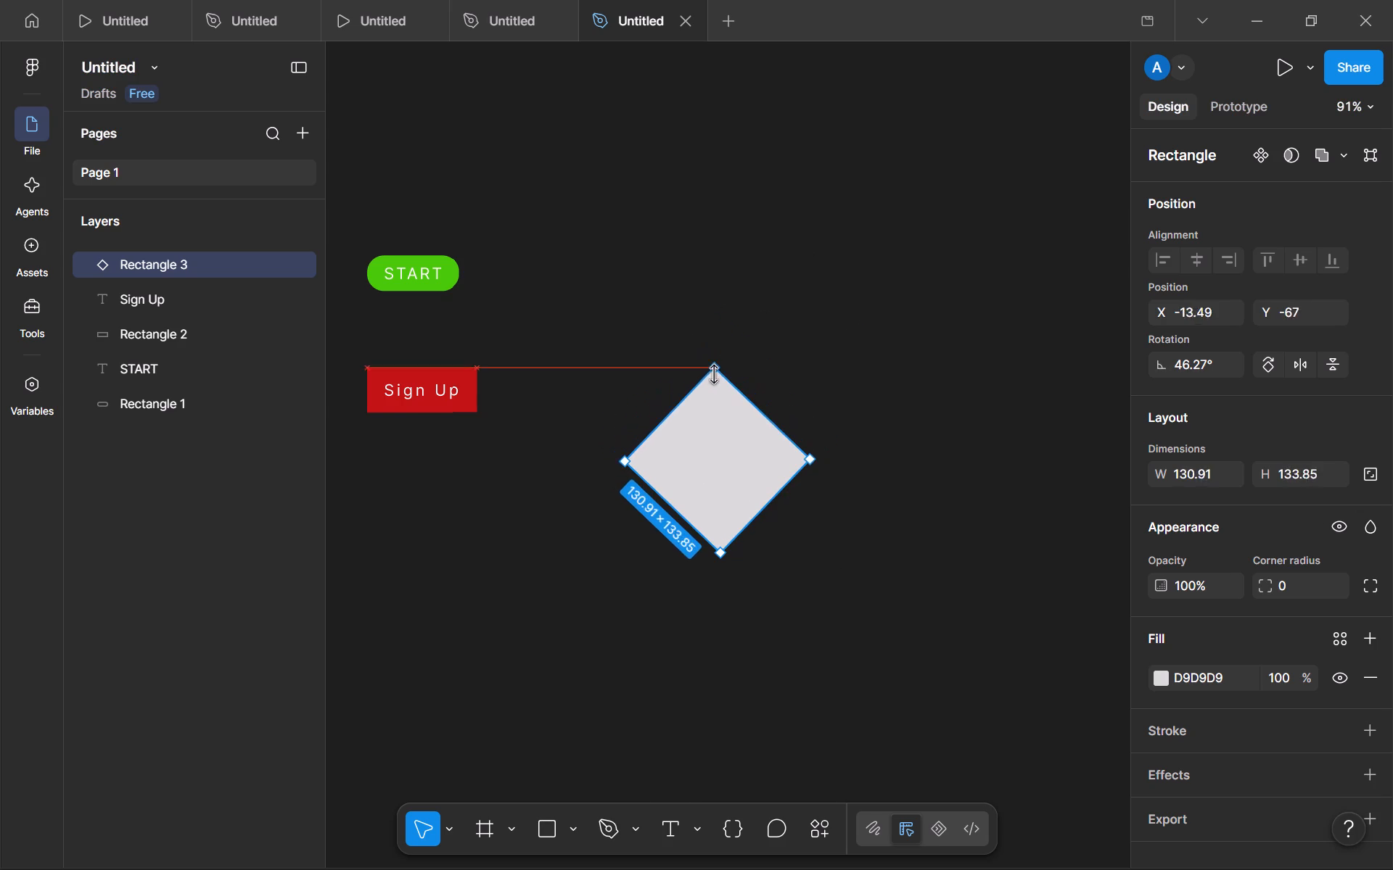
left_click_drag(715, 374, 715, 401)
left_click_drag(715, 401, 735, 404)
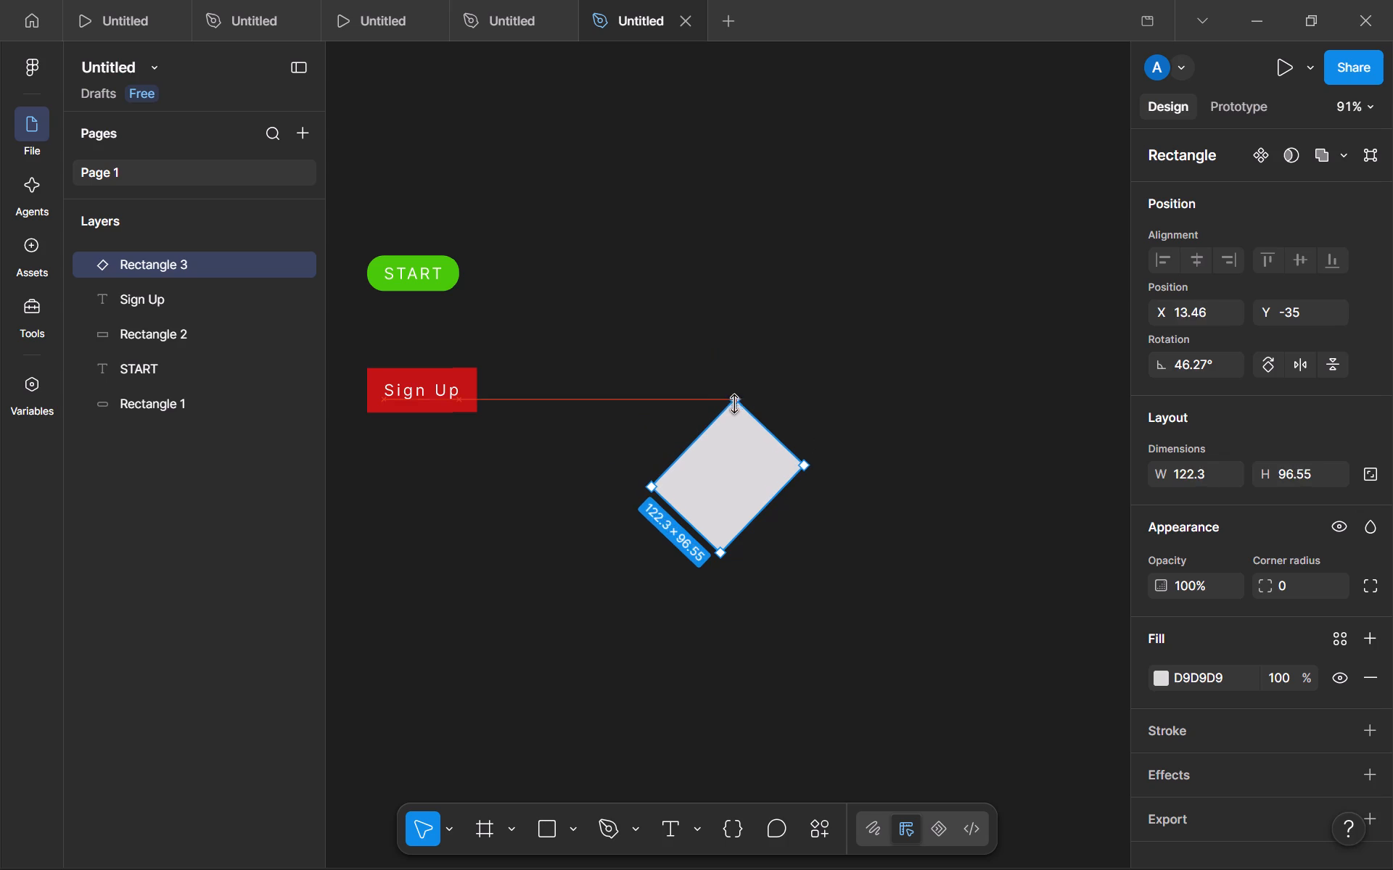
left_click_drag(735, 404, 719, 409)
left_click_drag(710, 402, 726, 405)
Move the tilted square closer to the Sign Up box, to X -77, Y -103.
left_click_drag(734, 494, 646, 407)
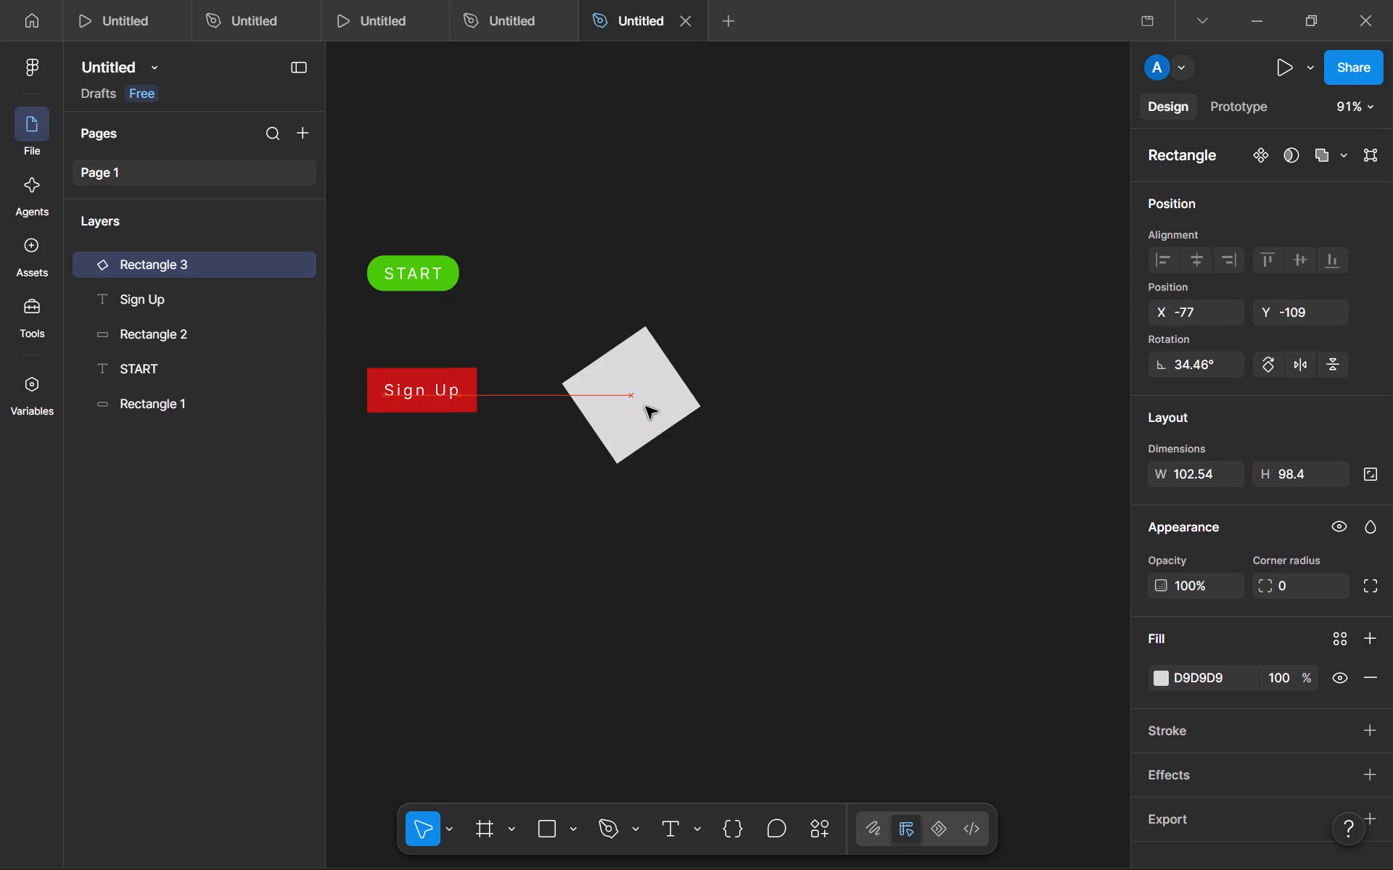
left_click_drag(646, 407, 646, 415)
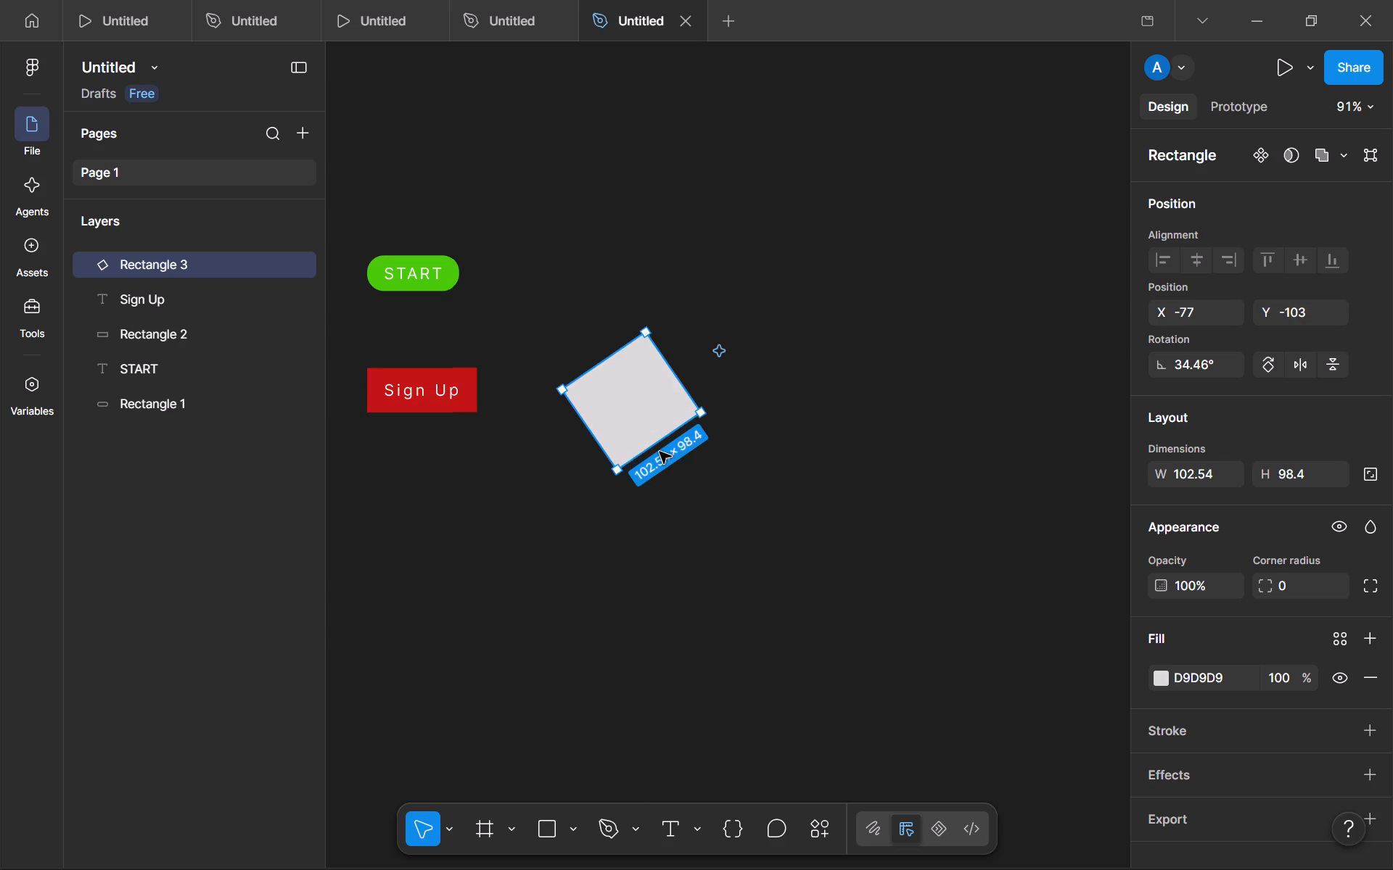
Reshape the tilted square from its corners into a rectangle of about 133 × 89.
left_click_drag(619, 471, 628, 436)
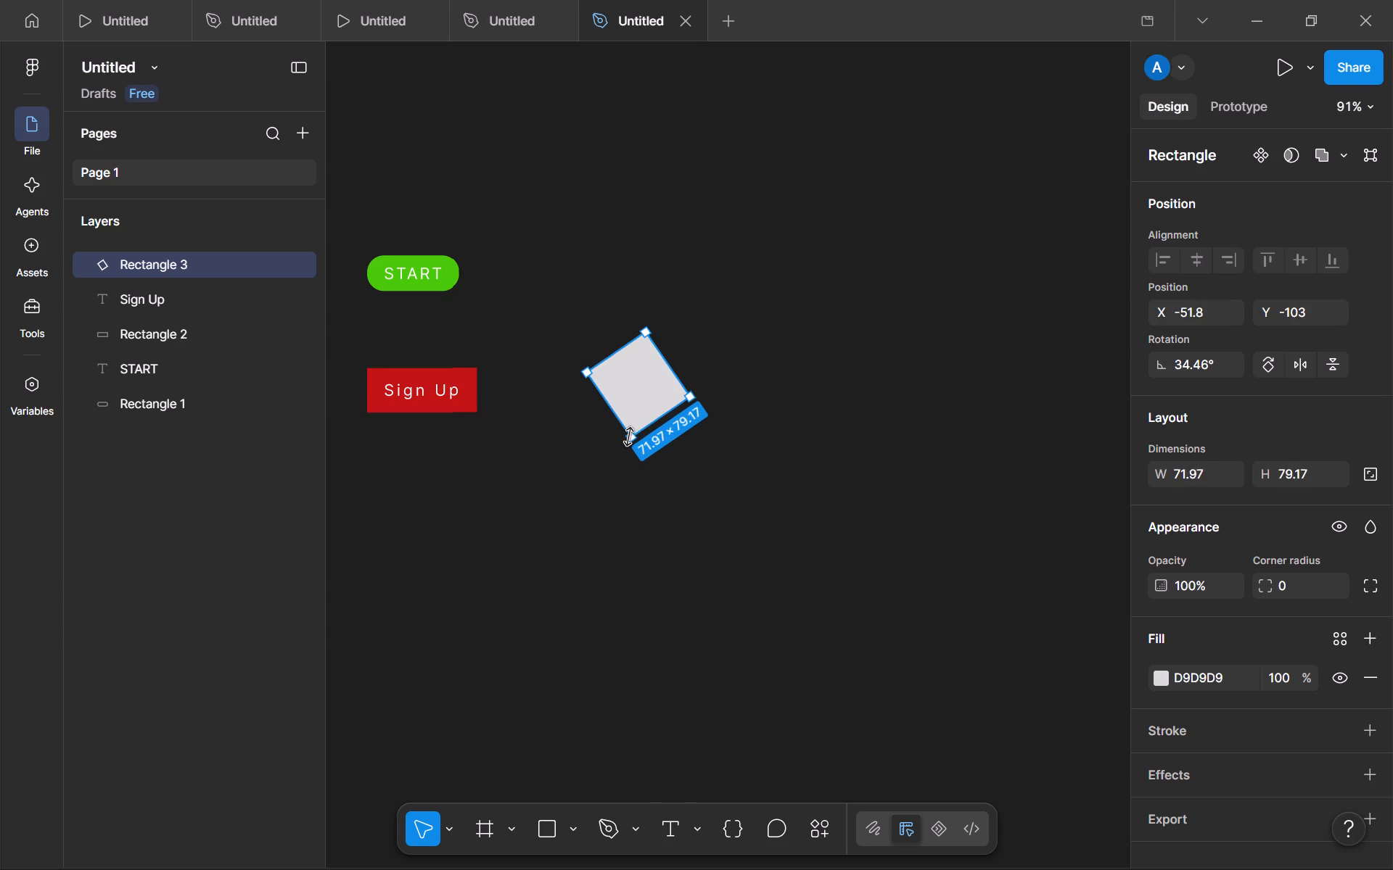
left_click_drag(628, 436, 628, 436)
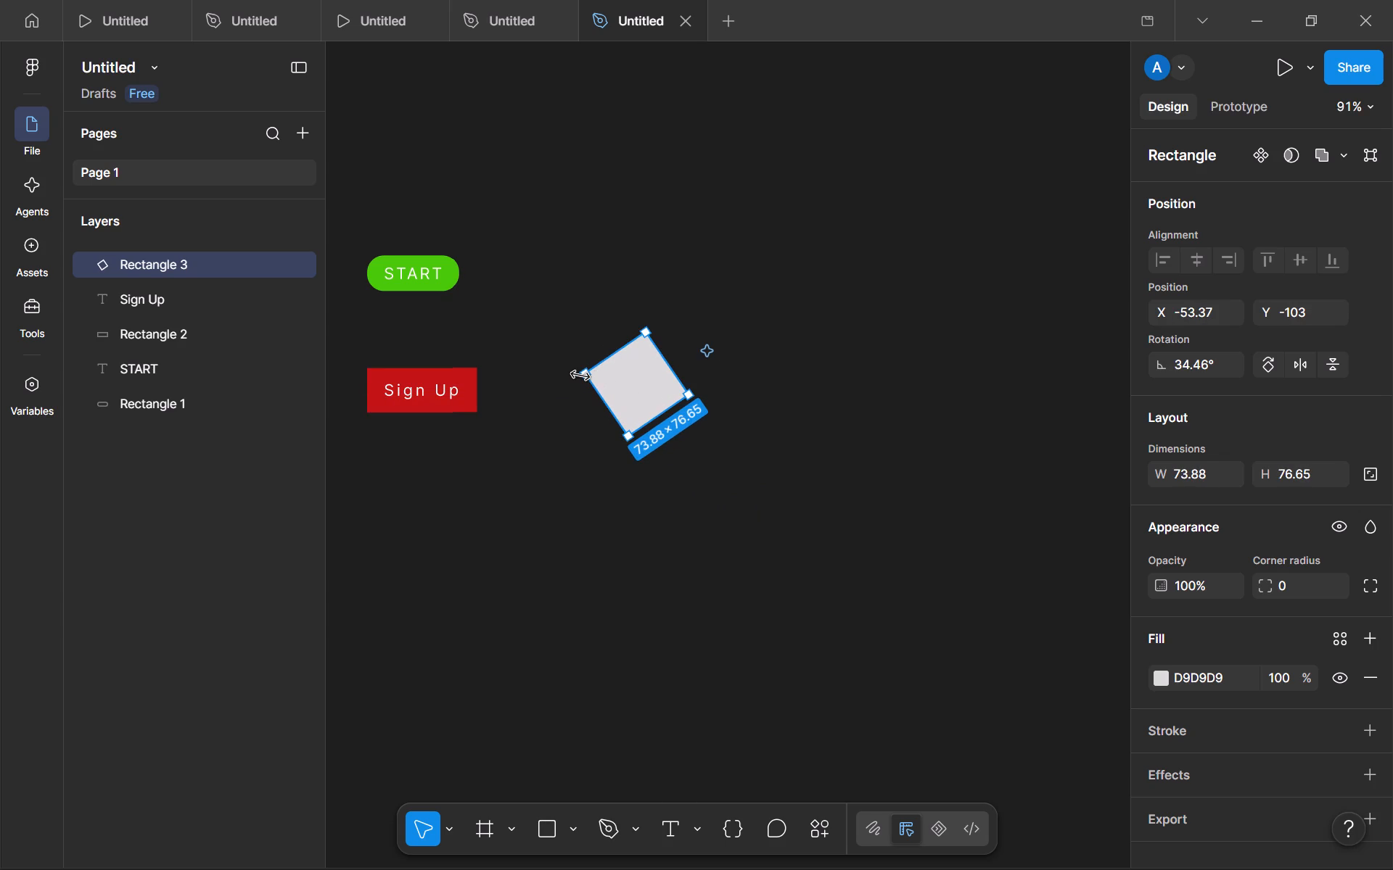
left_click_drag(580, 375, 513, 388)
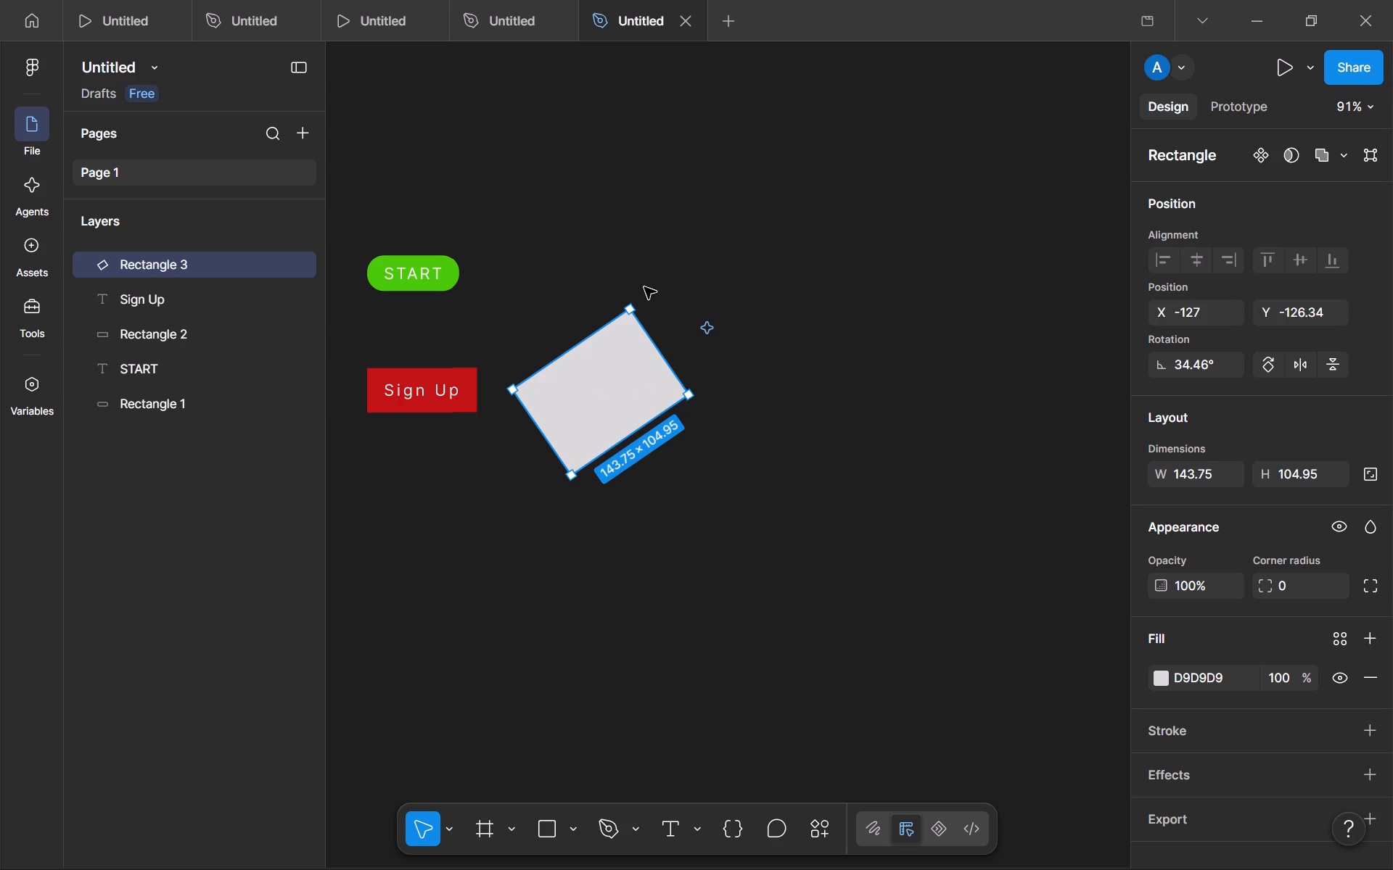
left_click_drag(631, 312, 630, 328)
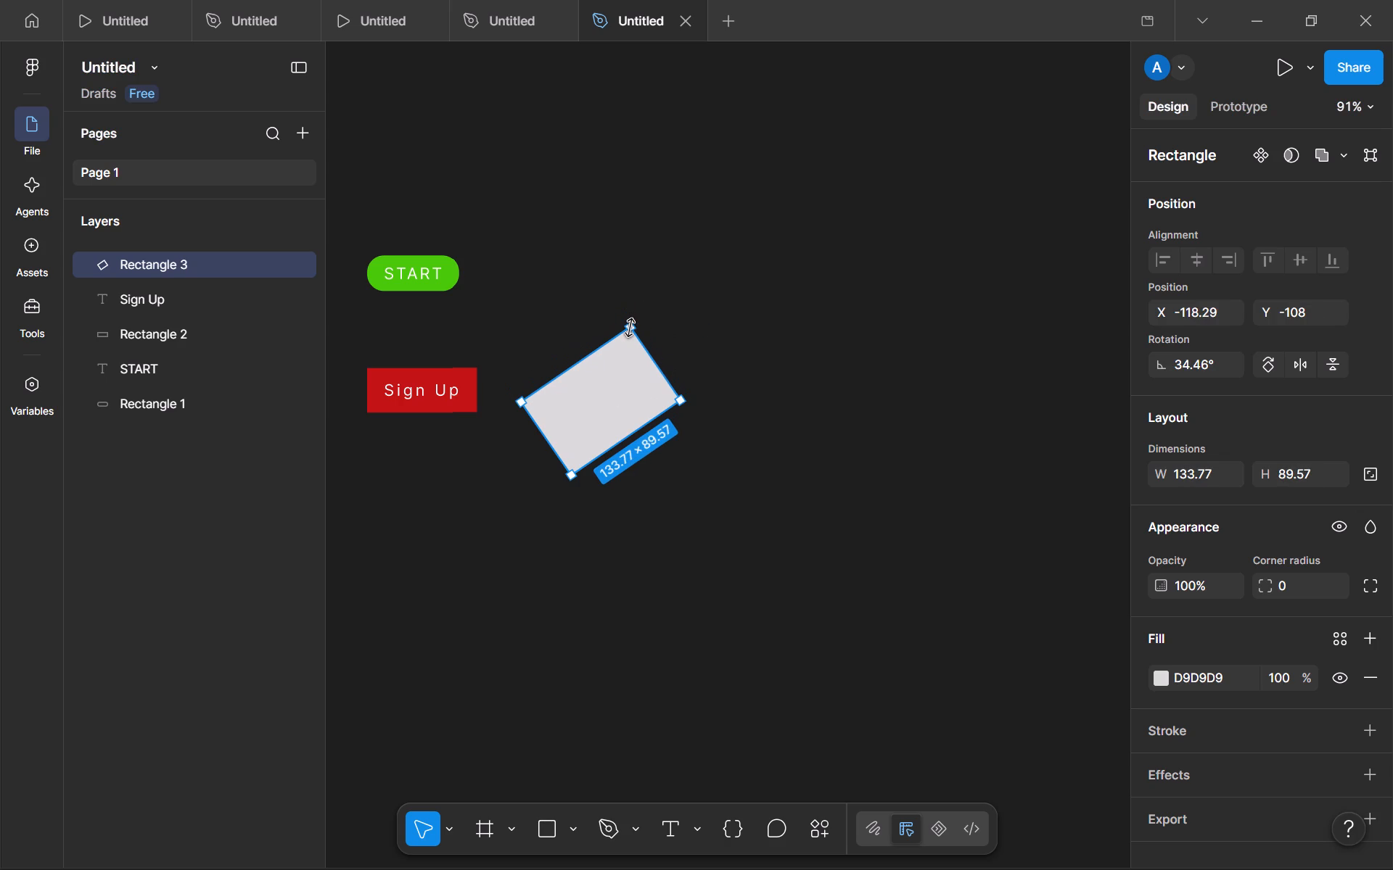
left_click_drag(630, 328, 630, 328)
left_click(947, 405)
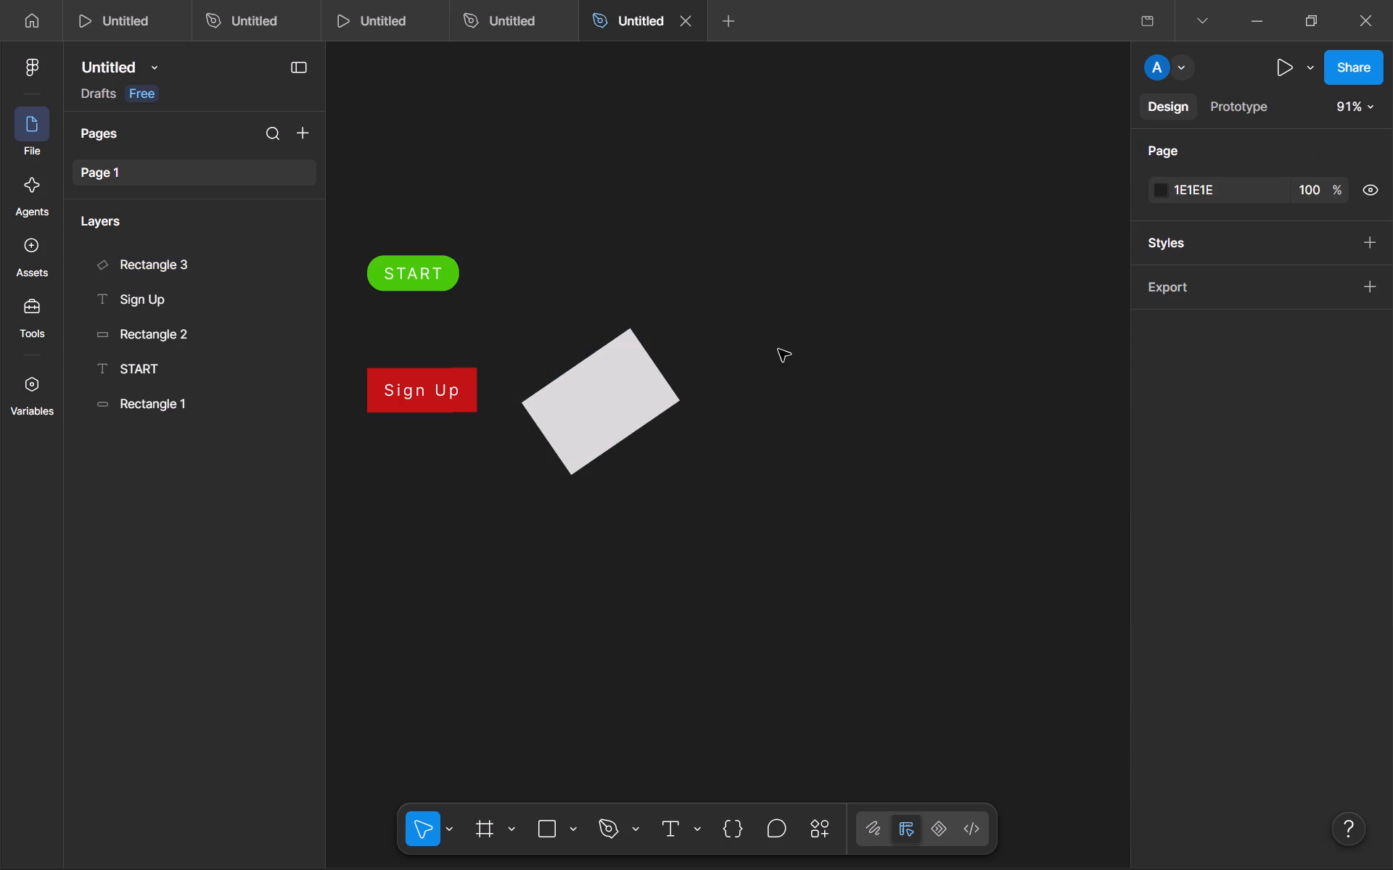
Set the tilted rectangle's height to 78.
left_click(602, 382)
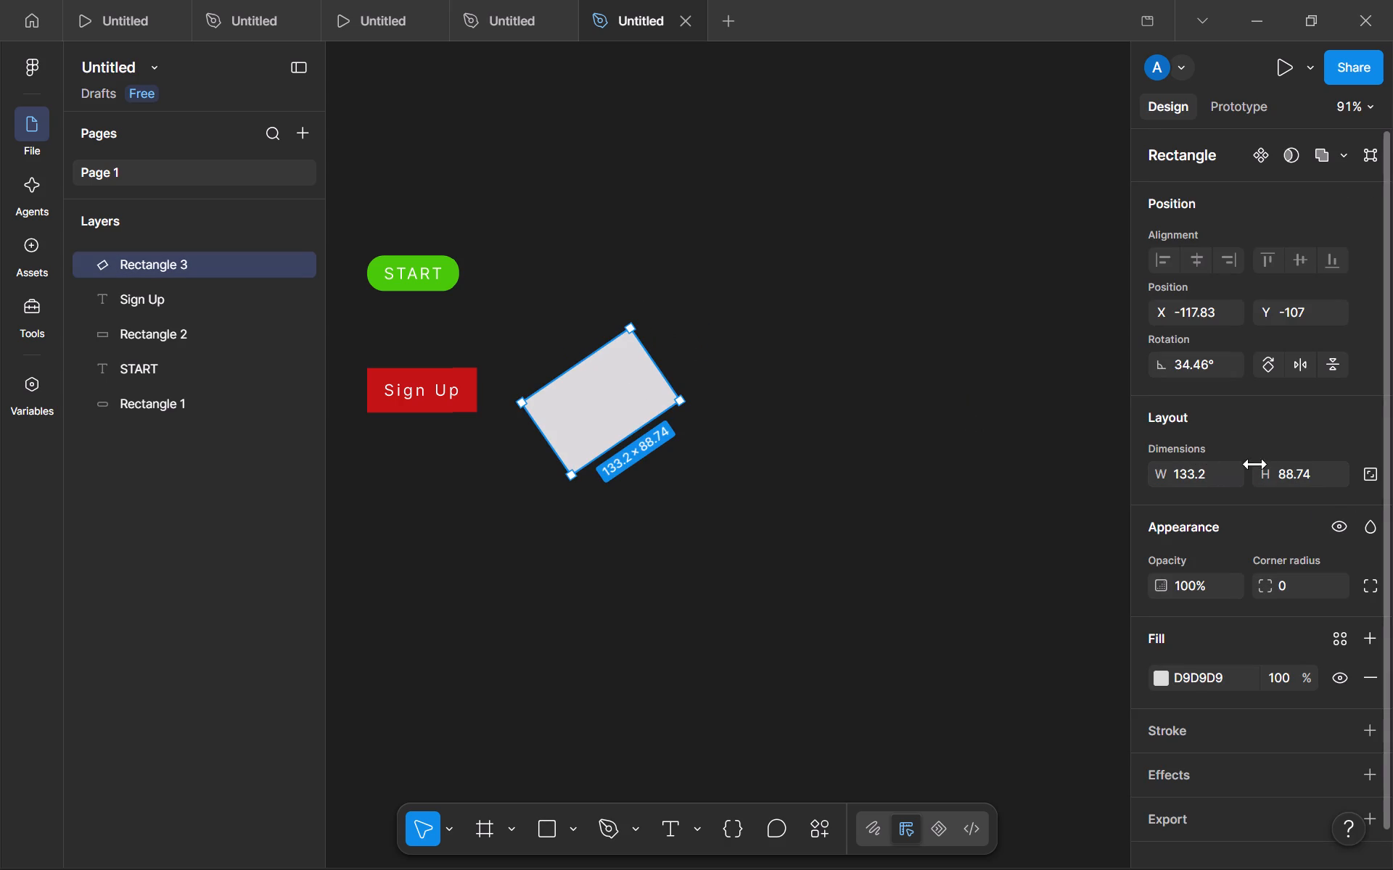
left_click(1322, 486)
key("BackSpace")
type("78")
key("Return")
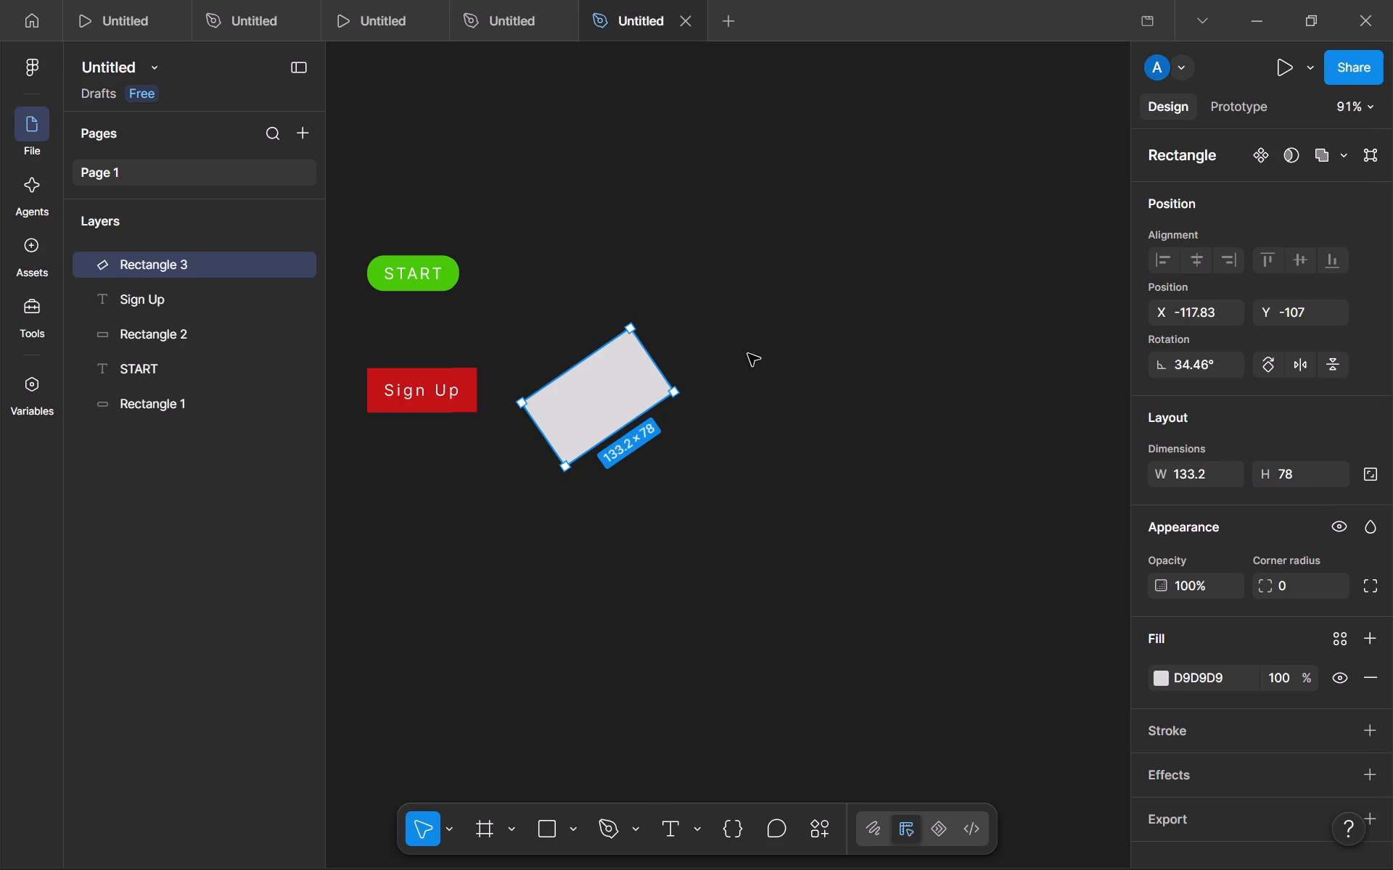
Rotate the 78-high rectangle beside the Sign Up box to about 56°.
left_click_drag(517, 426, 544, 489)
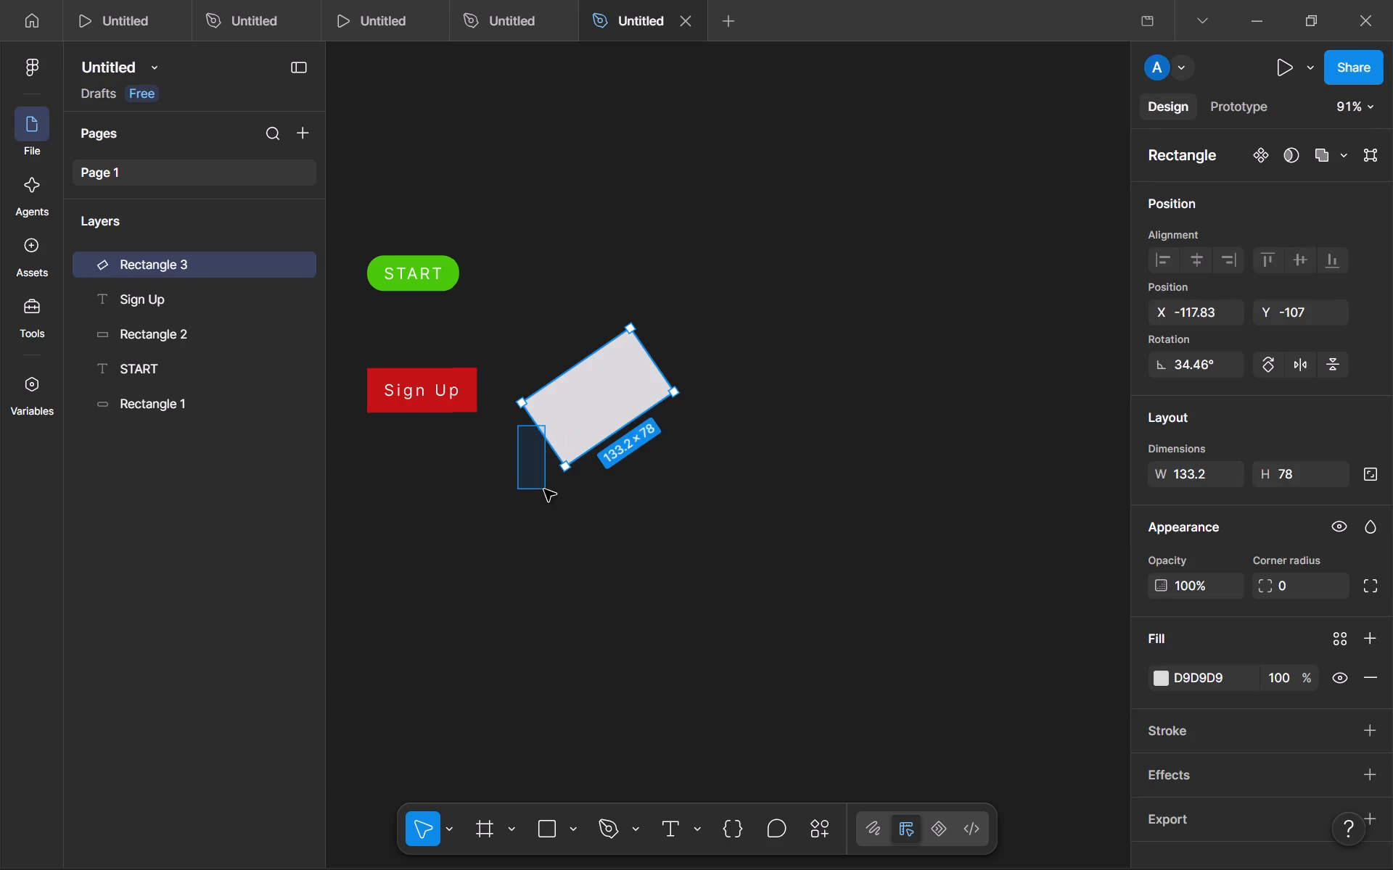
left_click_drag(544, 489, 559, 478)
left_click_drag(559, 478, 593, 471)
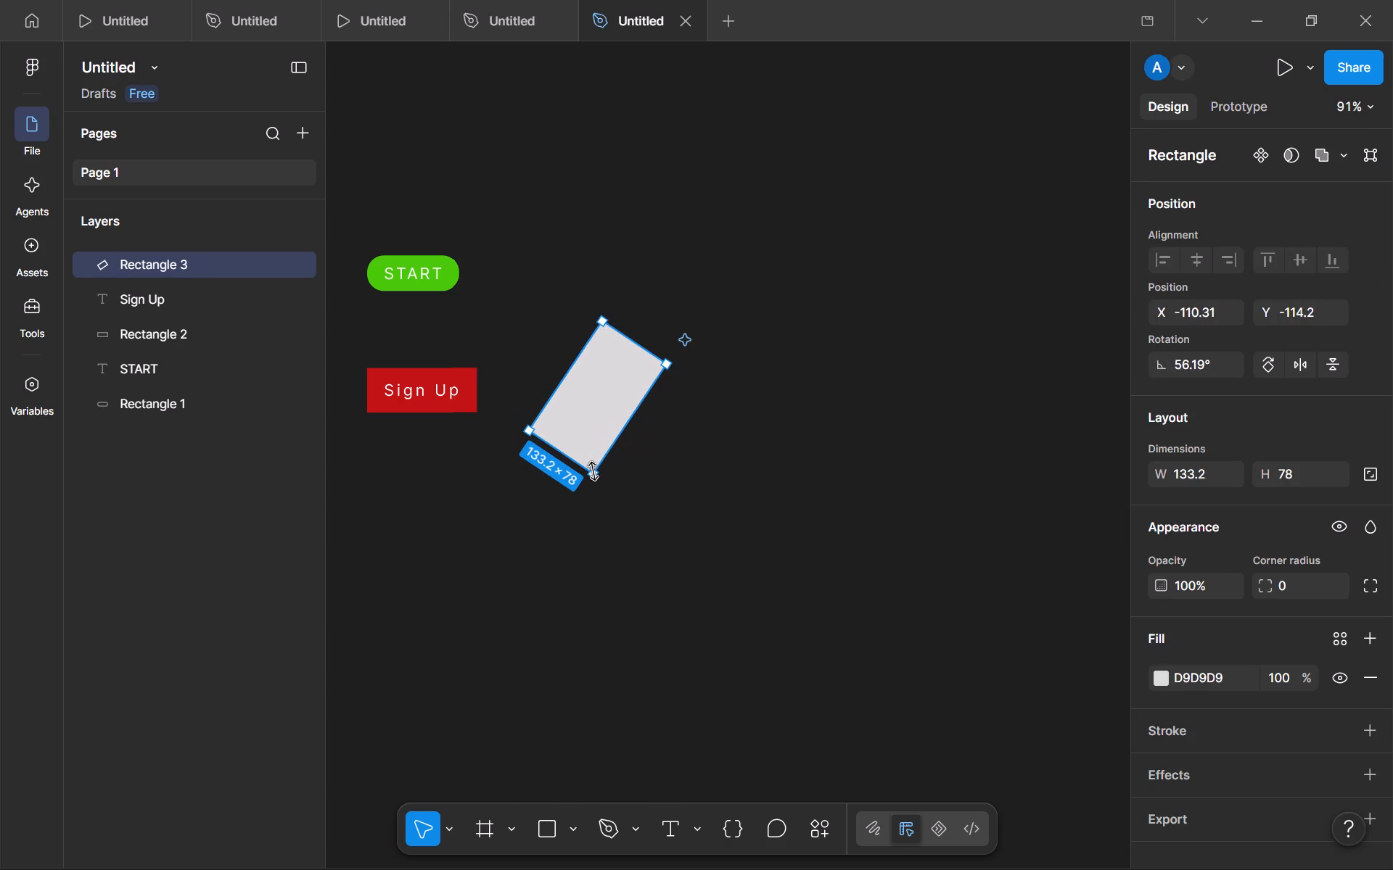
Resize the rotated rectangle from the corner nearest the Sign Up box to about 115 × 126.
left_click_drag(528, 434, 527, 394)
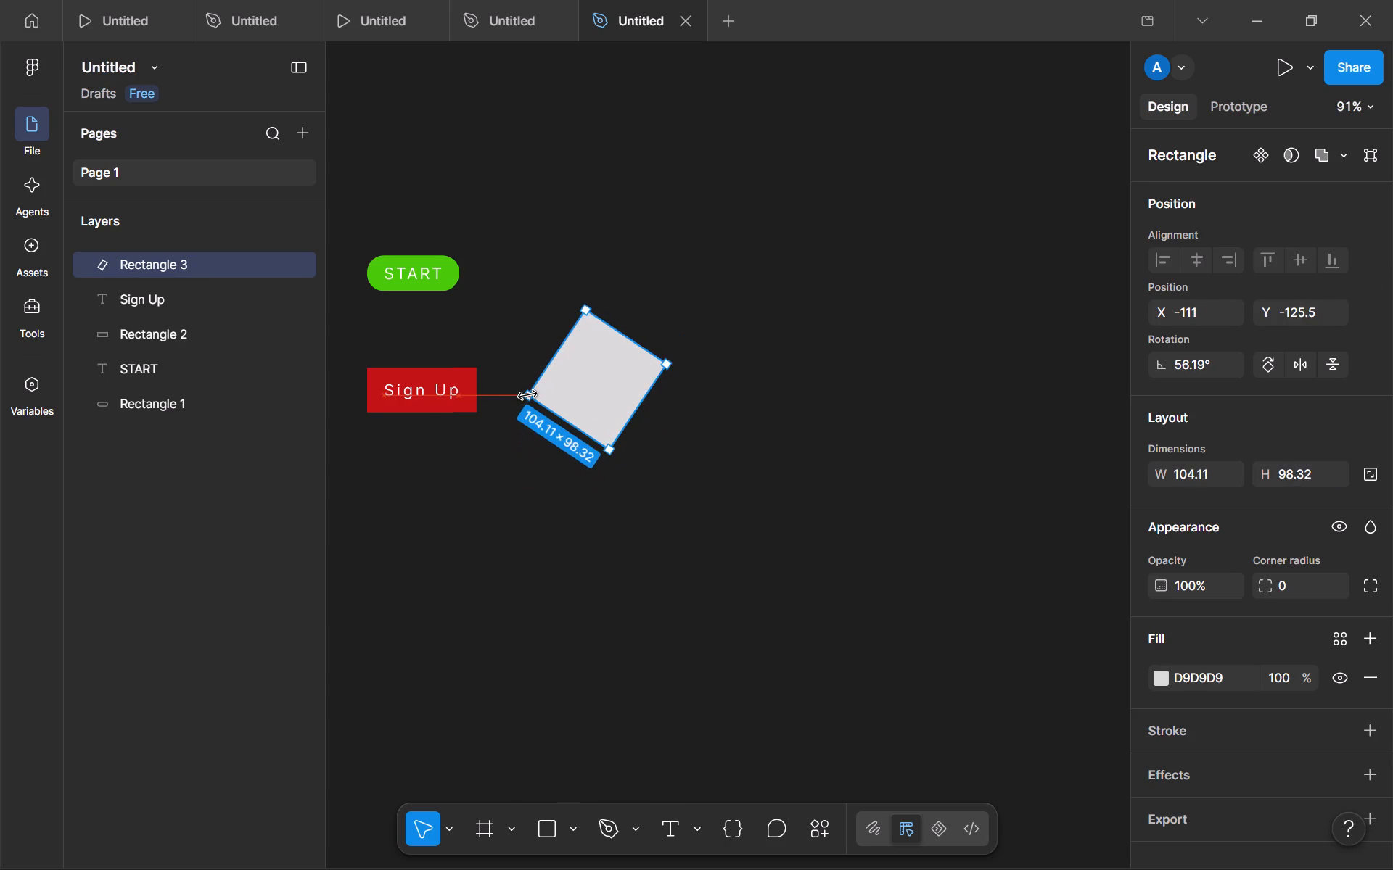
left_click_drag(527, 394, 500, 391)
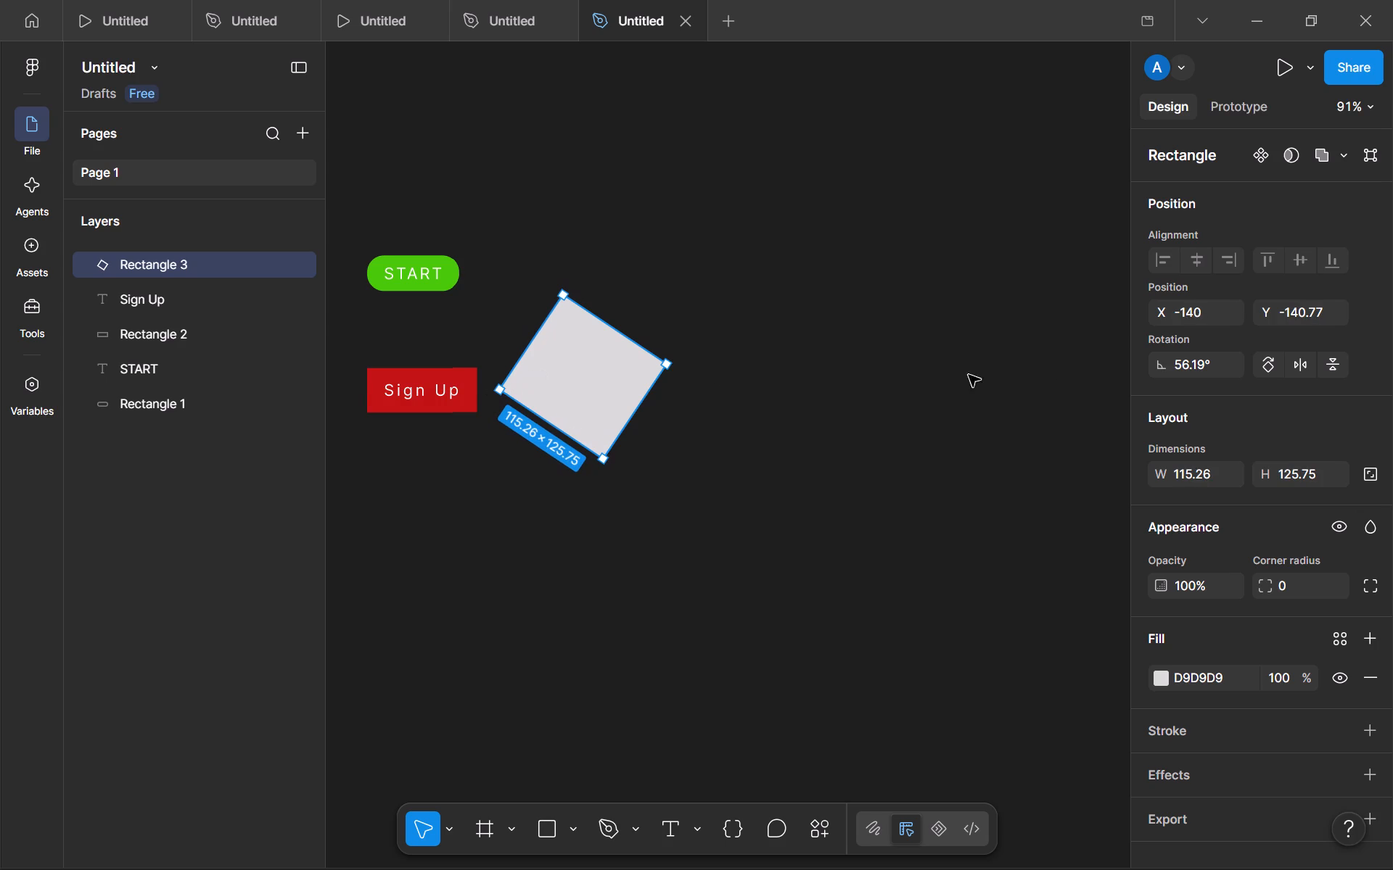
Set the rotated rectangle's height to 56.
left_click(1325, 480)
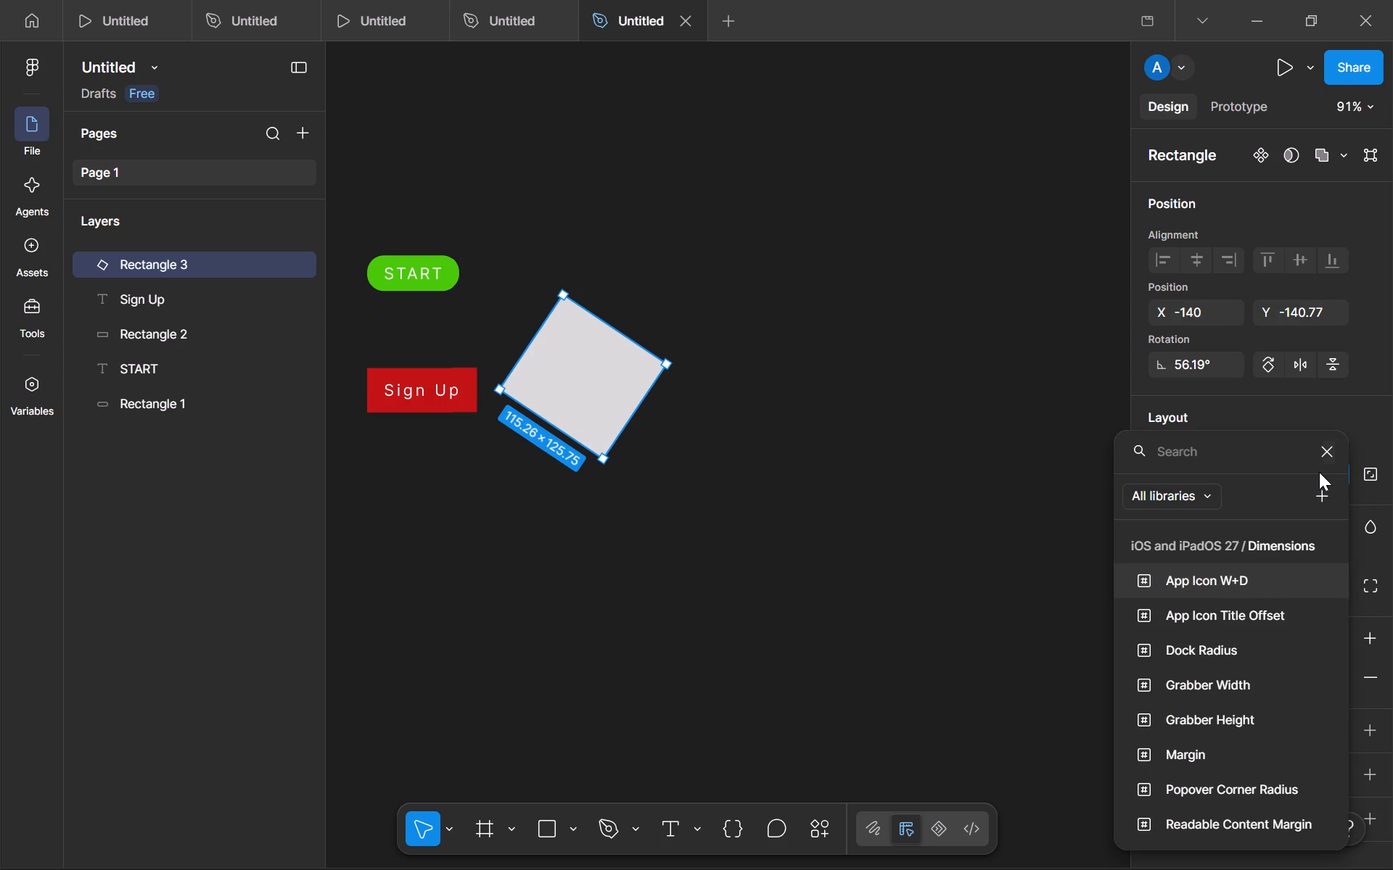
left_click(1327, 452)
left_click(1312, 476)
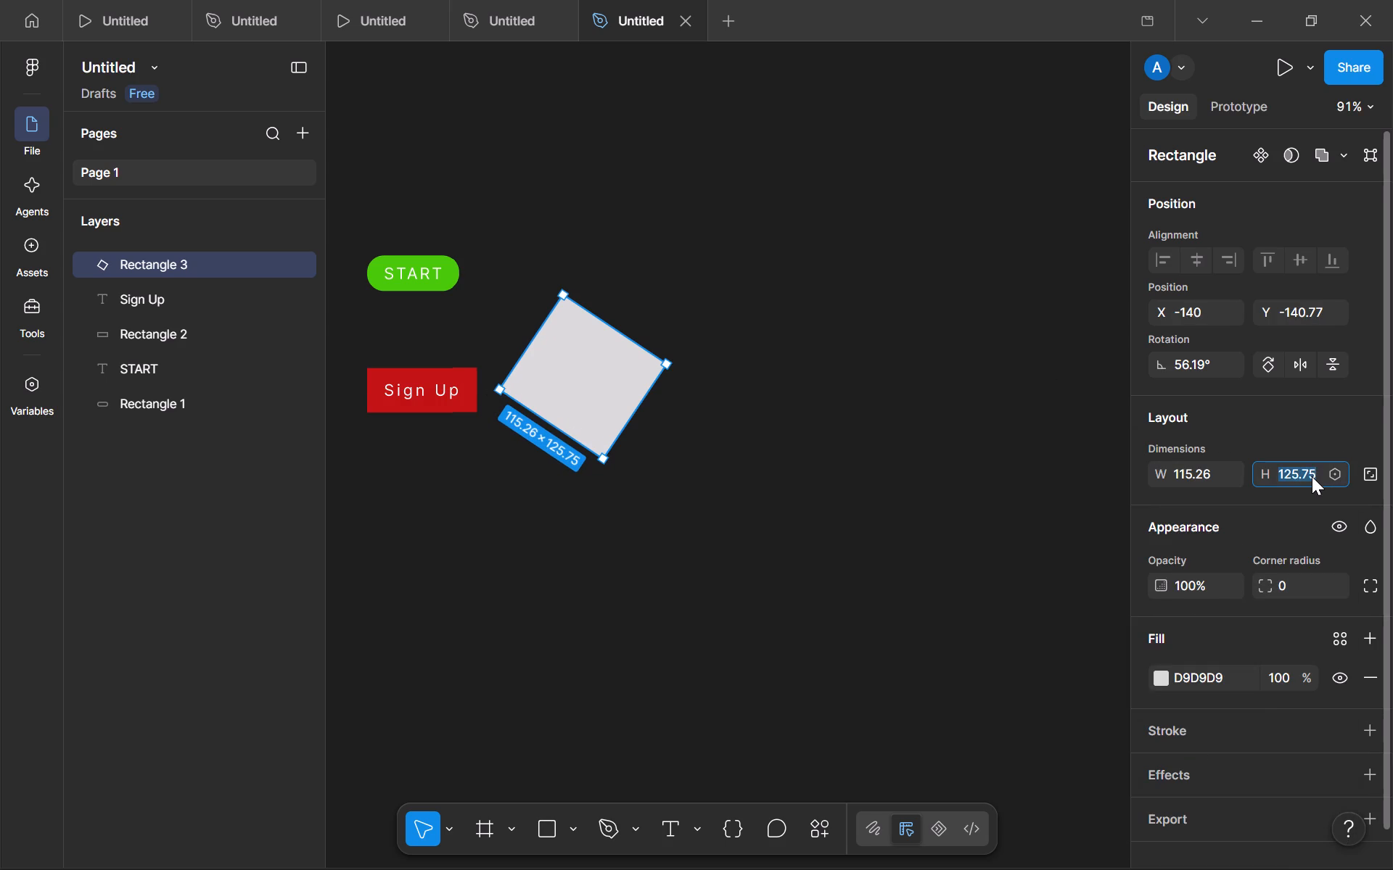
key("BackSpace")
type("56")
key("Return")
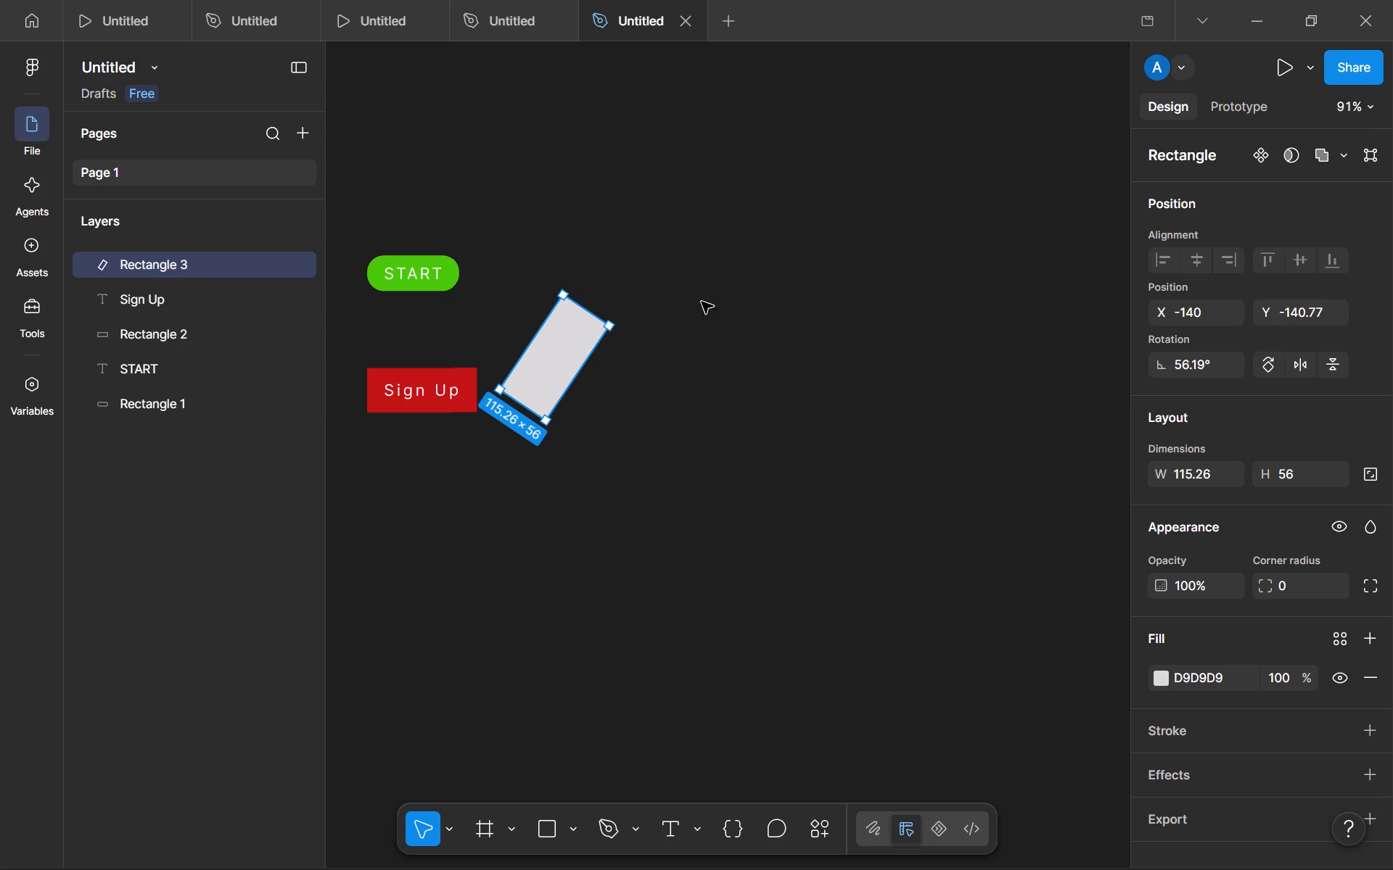
Cut the rotated grey rectangle beside the Sign Up box from the canvas.
left_click(548, 391)
key("ctrl+x")
Draw a new rectangle about 95 × 42 to the right of and slightly below the Sign Up box.
left_click(543, 824)
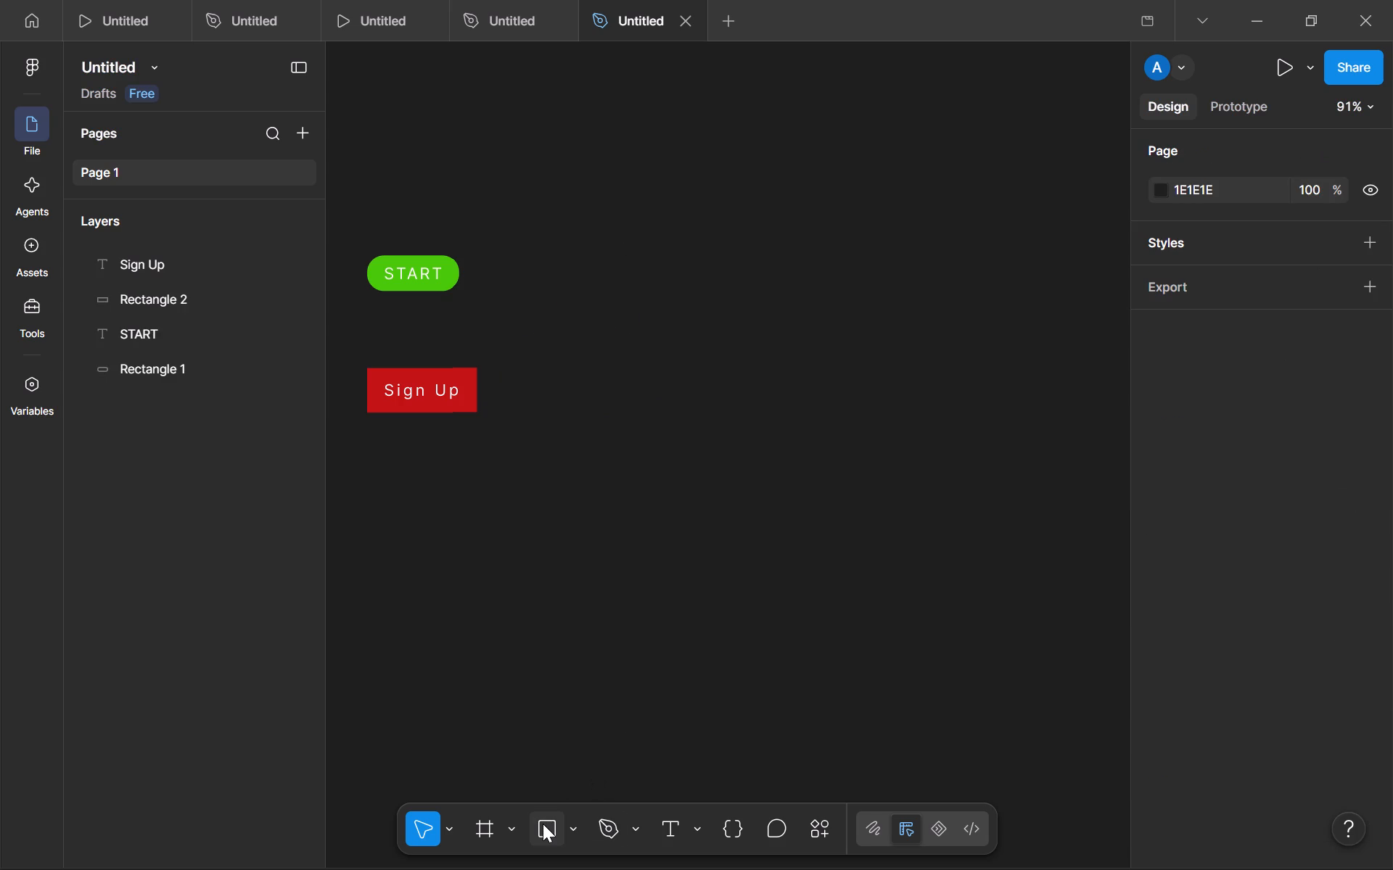
left_click_drag(615, 414, 654, 477)
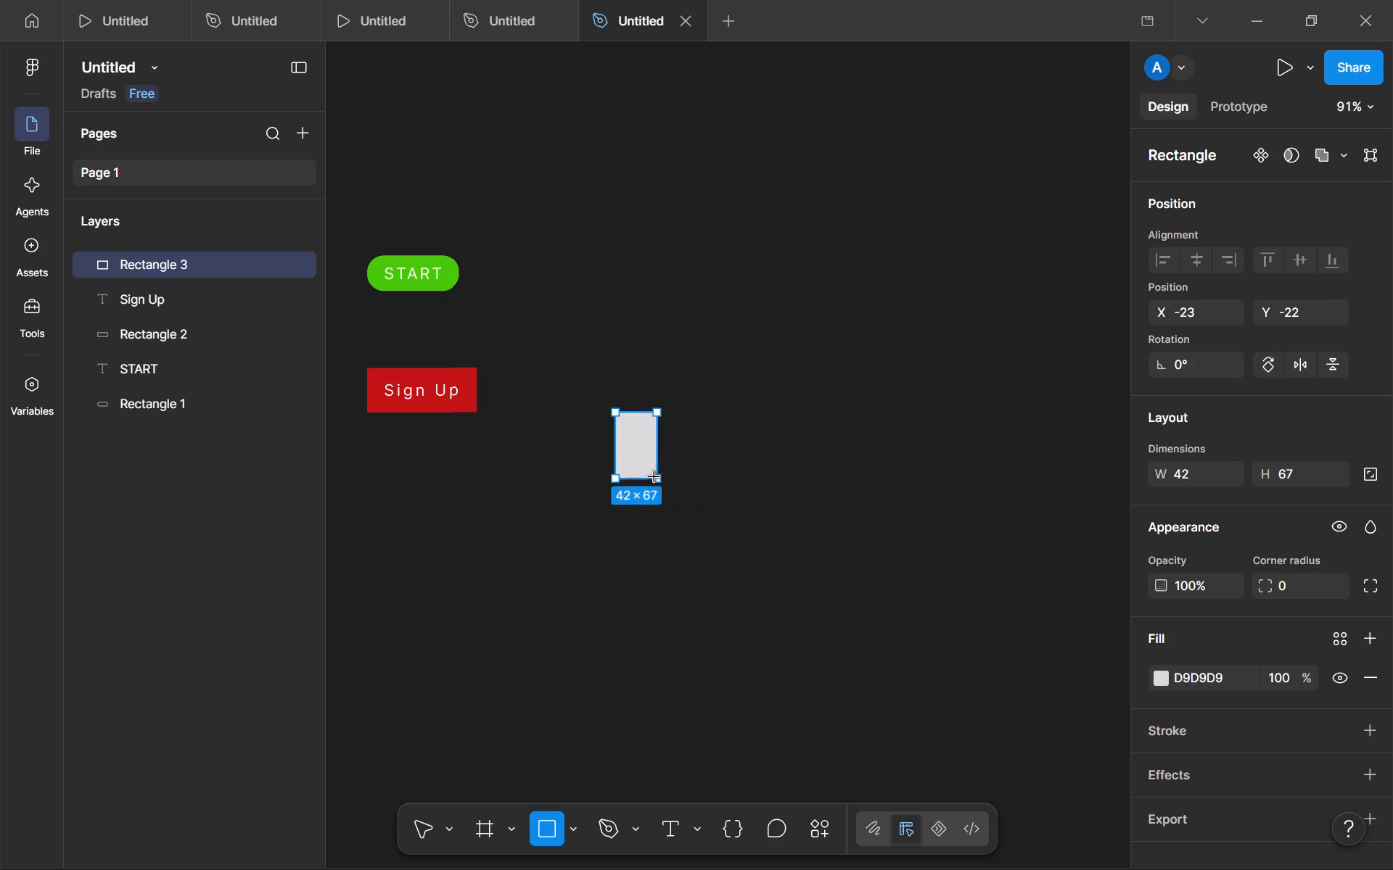
left_click_drag(654, 477, 701, 435)
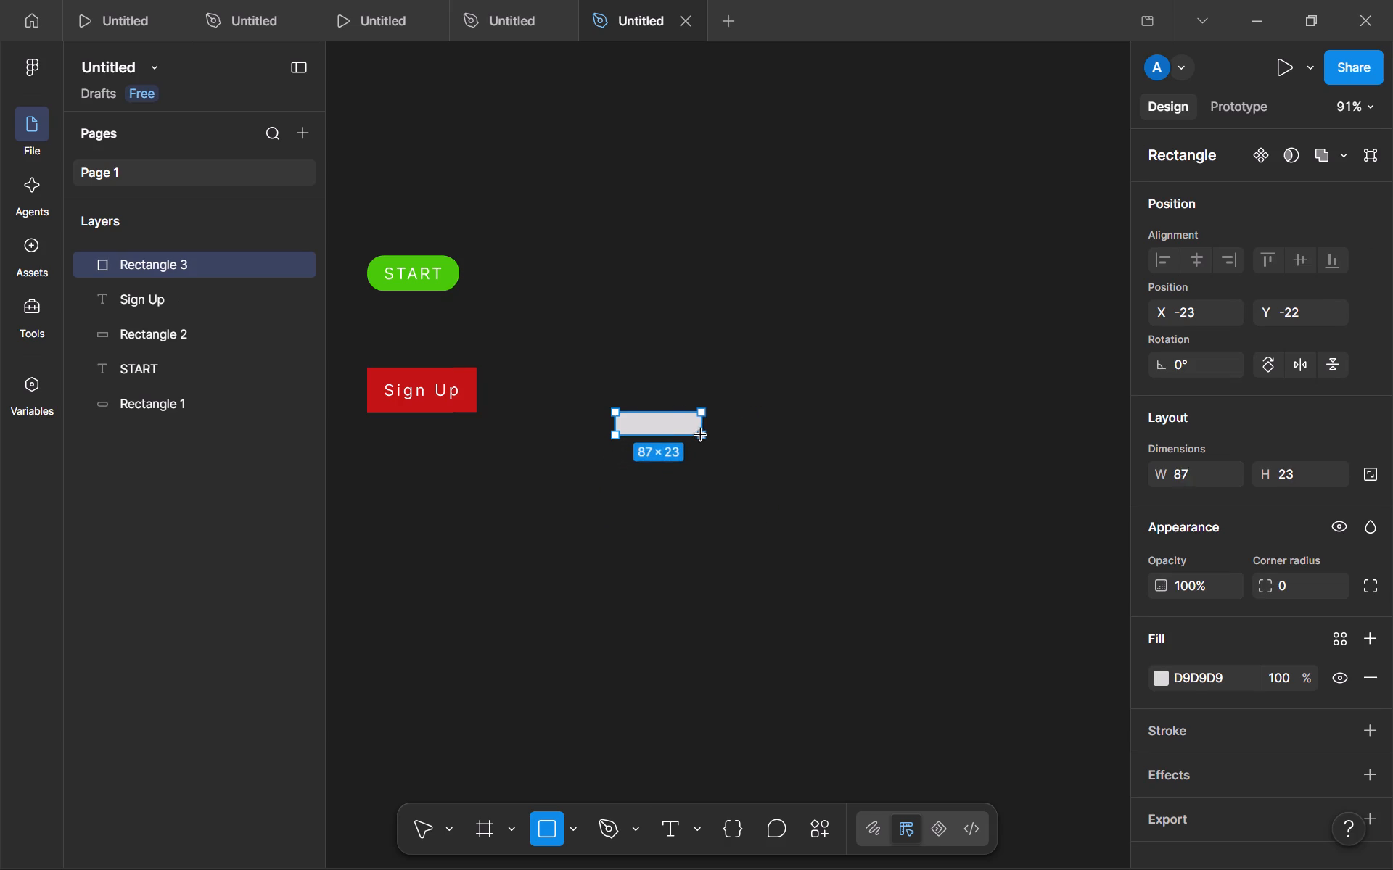
left_click_drag(701, 435, 708, 441)
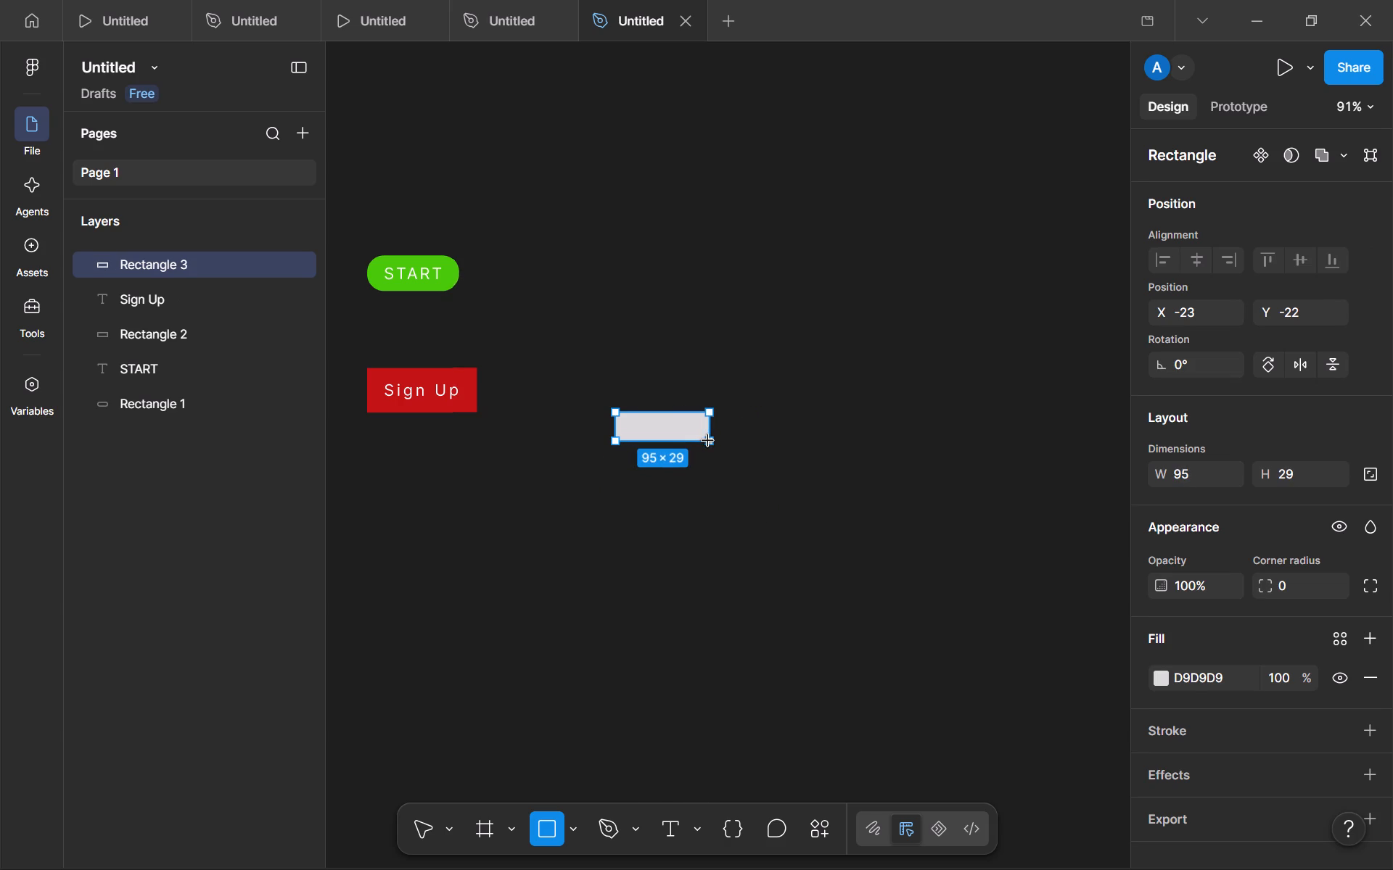
left_click_drag(708, 441, 709, 454)
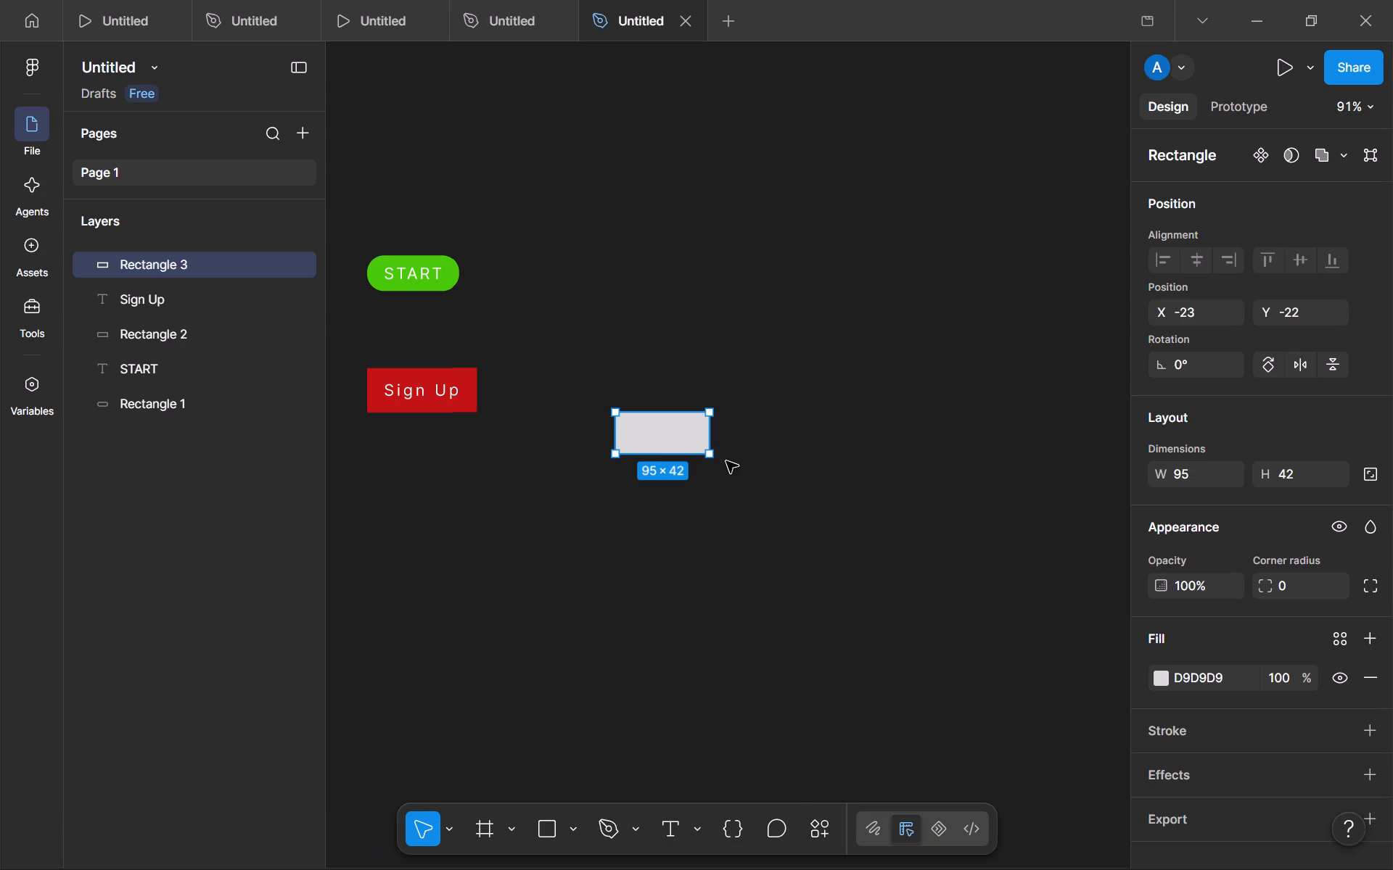
Rotate the new 95 × 42 rectangle to about -81°.
left_click_drag(714, 470, 627, 500)
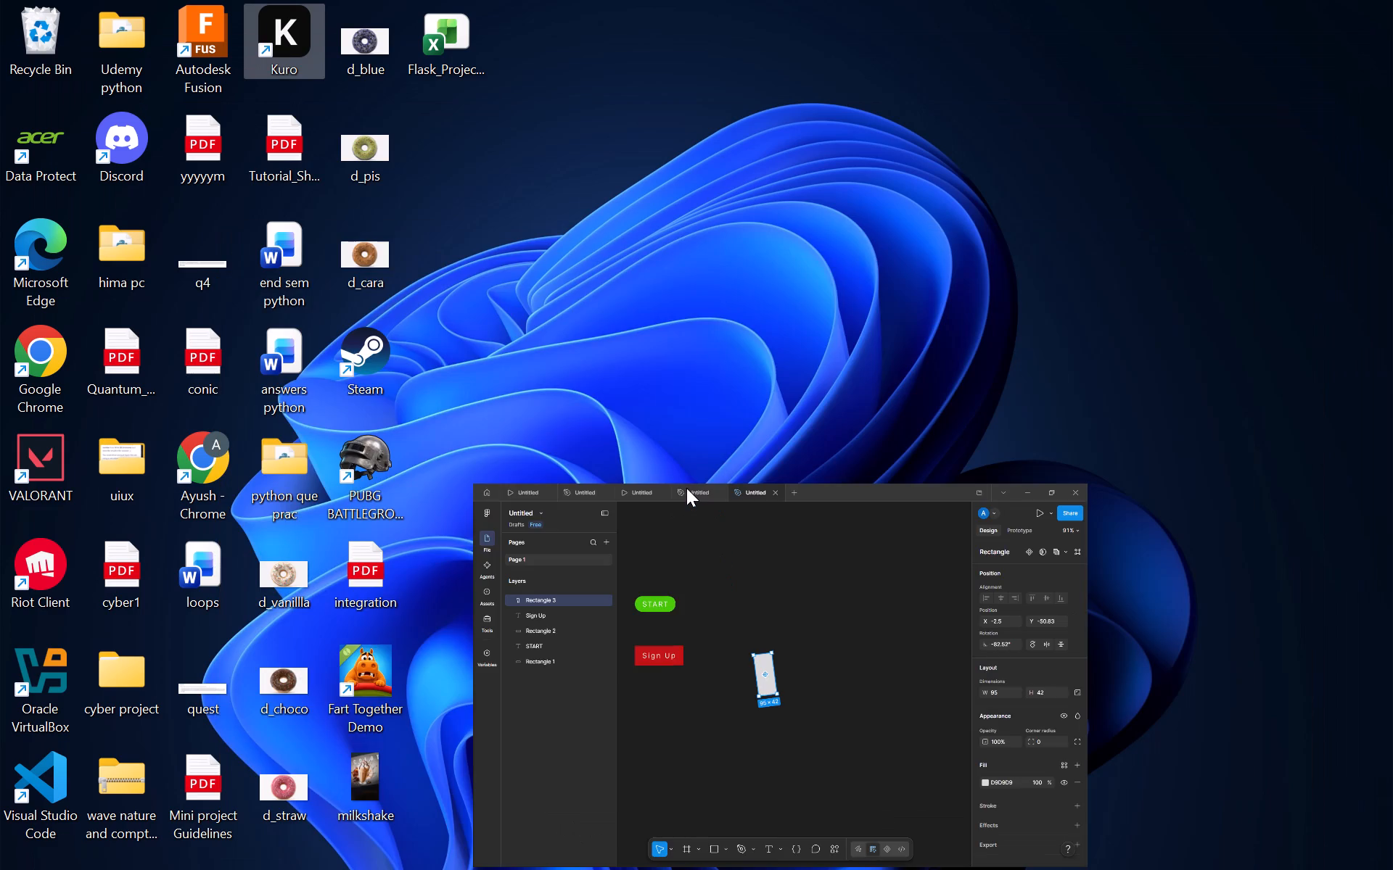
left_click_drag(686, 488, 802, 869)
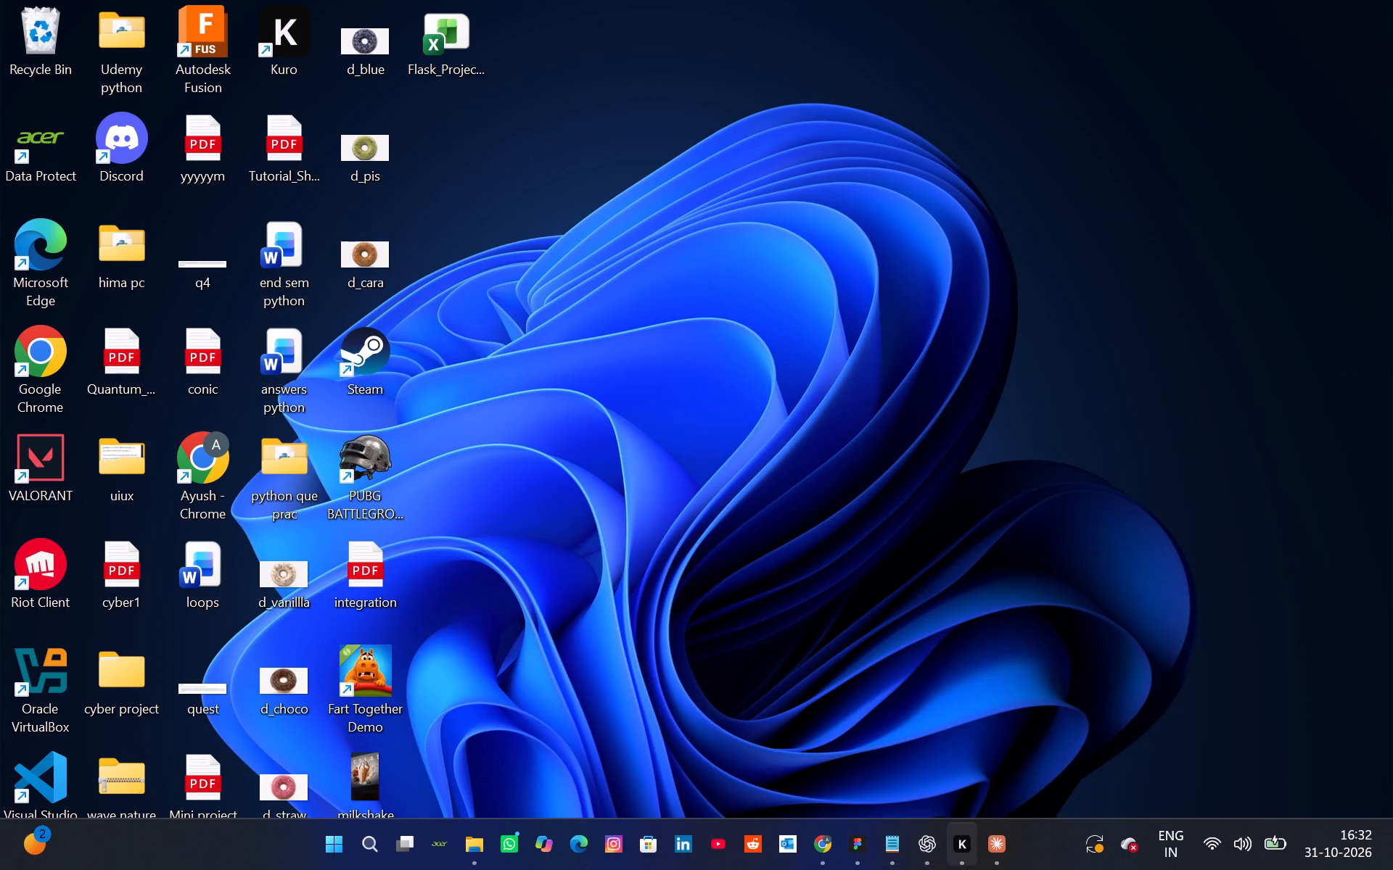
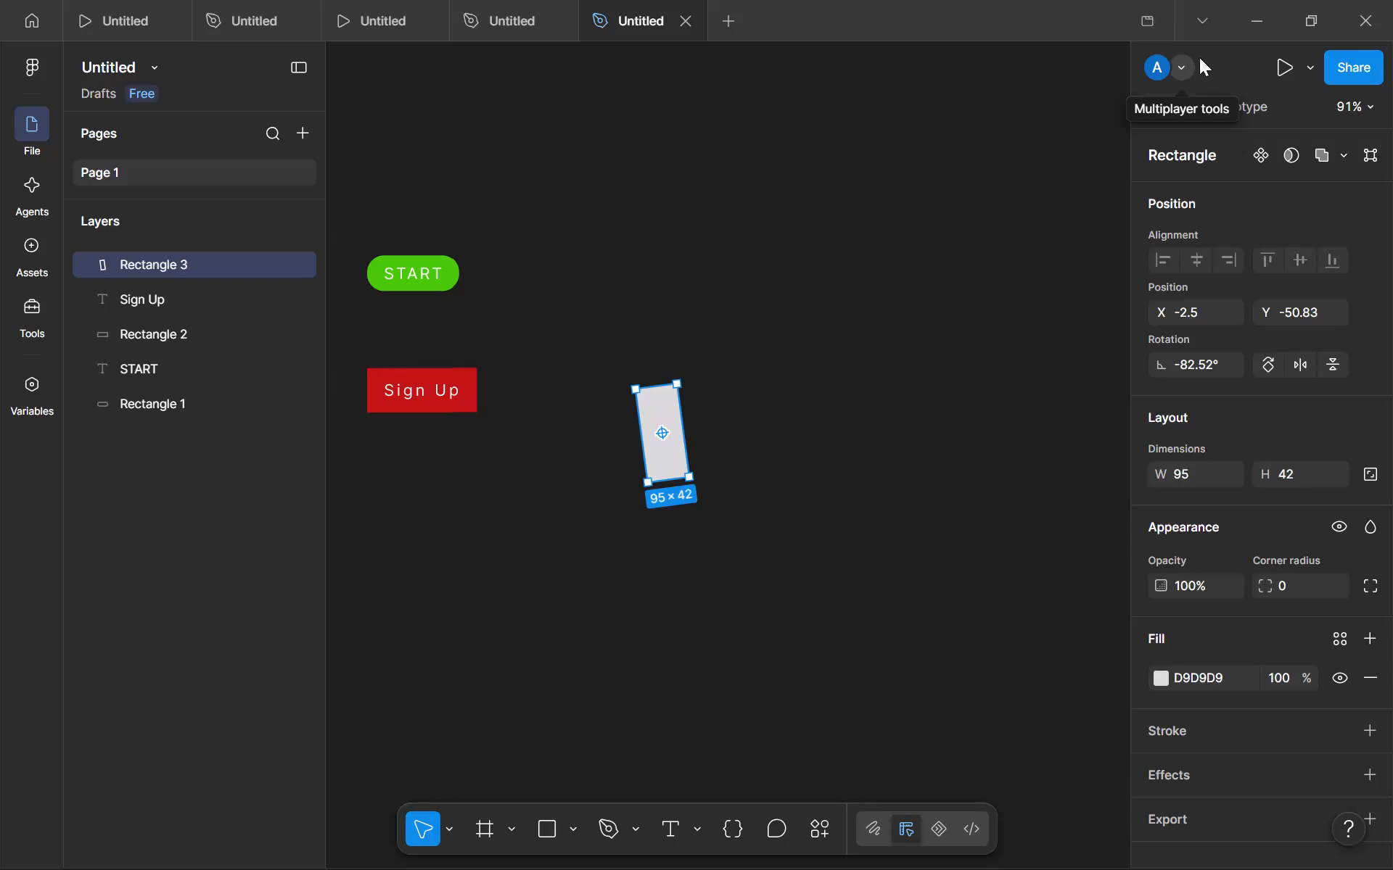
Cut the rotated 95 × 42 grey rectangle from the canvas.
key("ctrl+x")
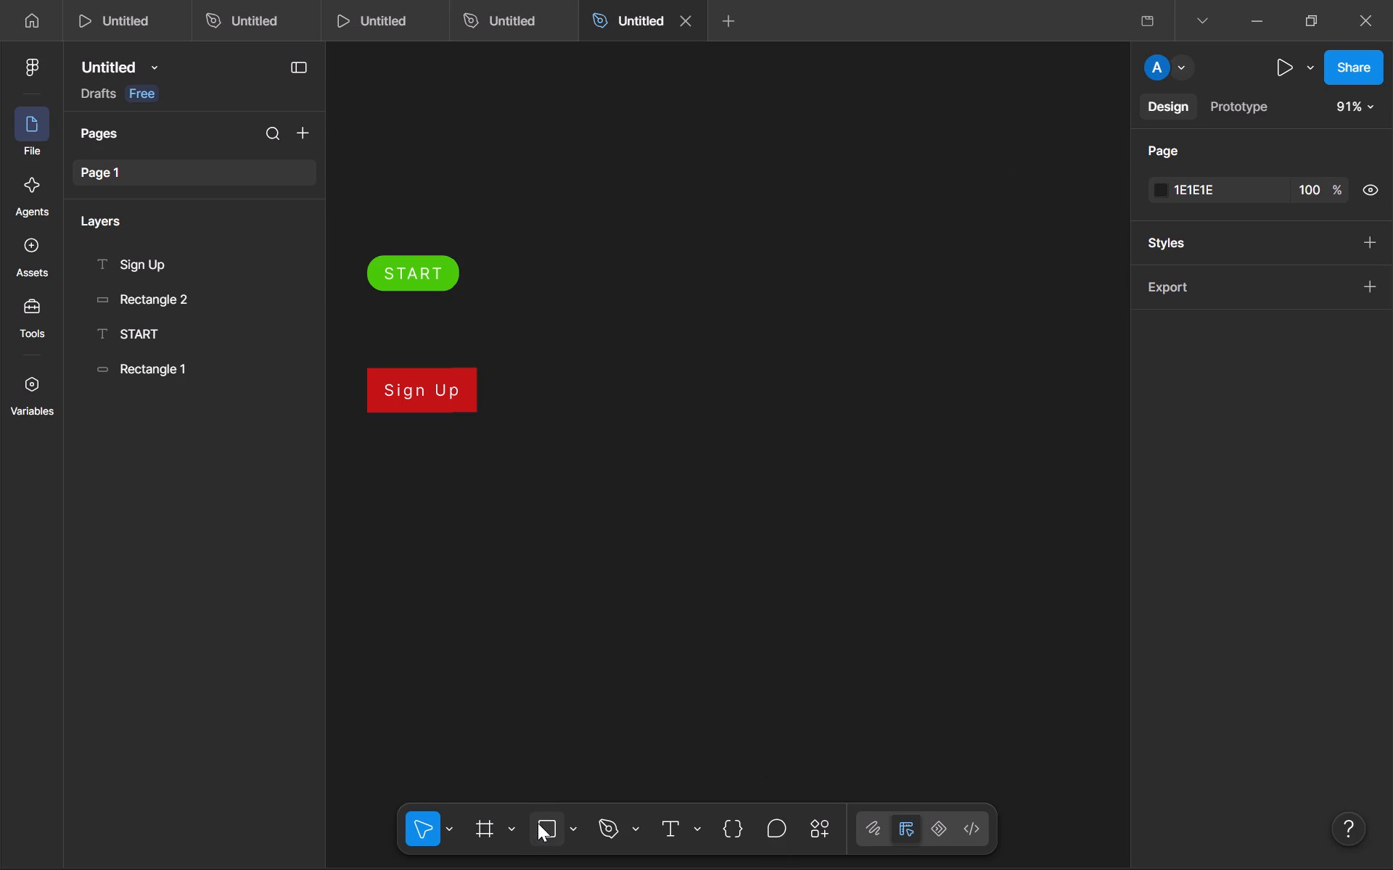
Switch to the Windows desktop and launch the Kuro app from its shortcut.
left_click(276, 153)
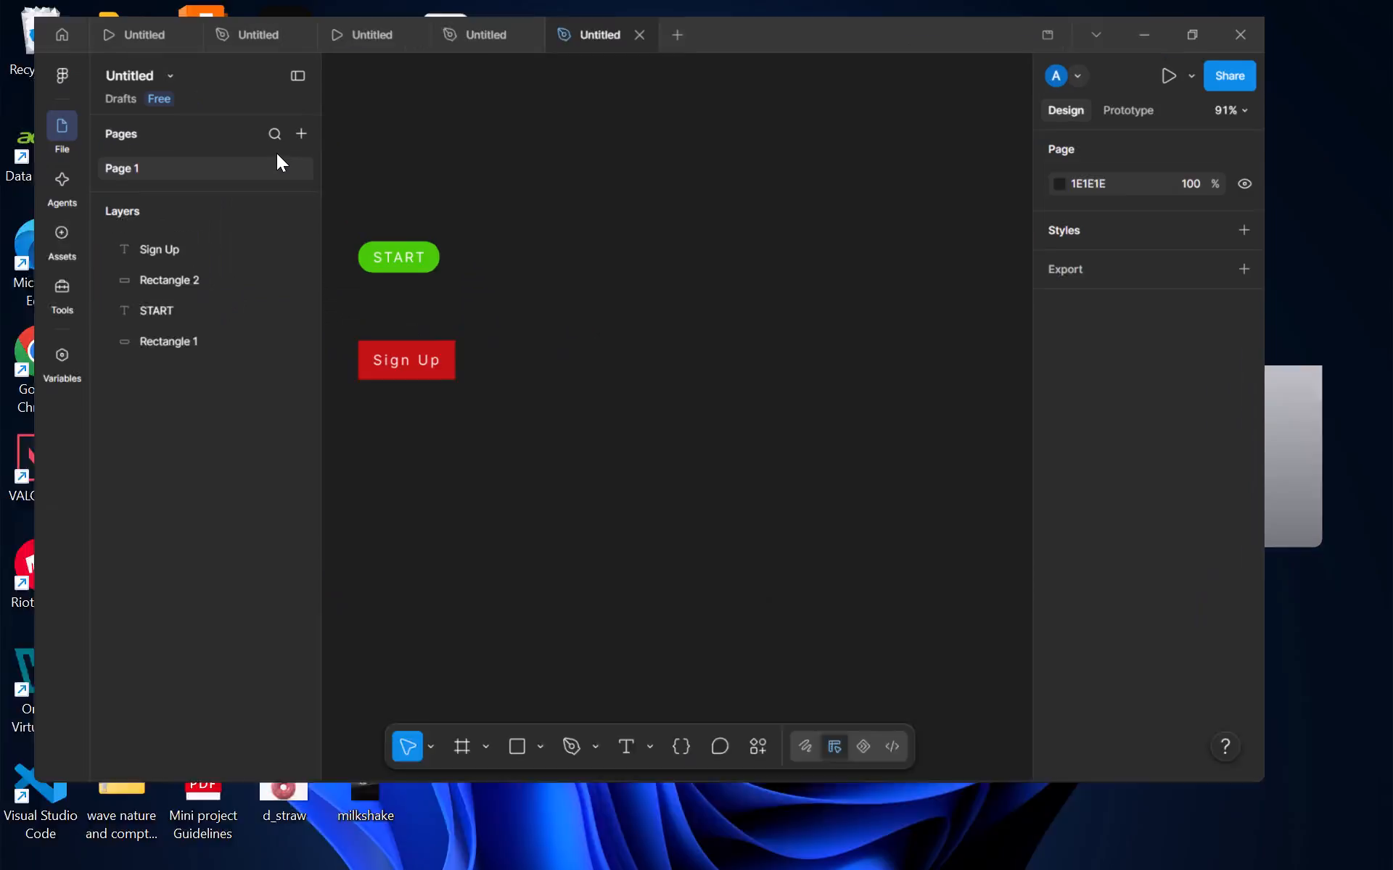
left_click_drag(278, 0, 311, 65)
double_click(311, 65)
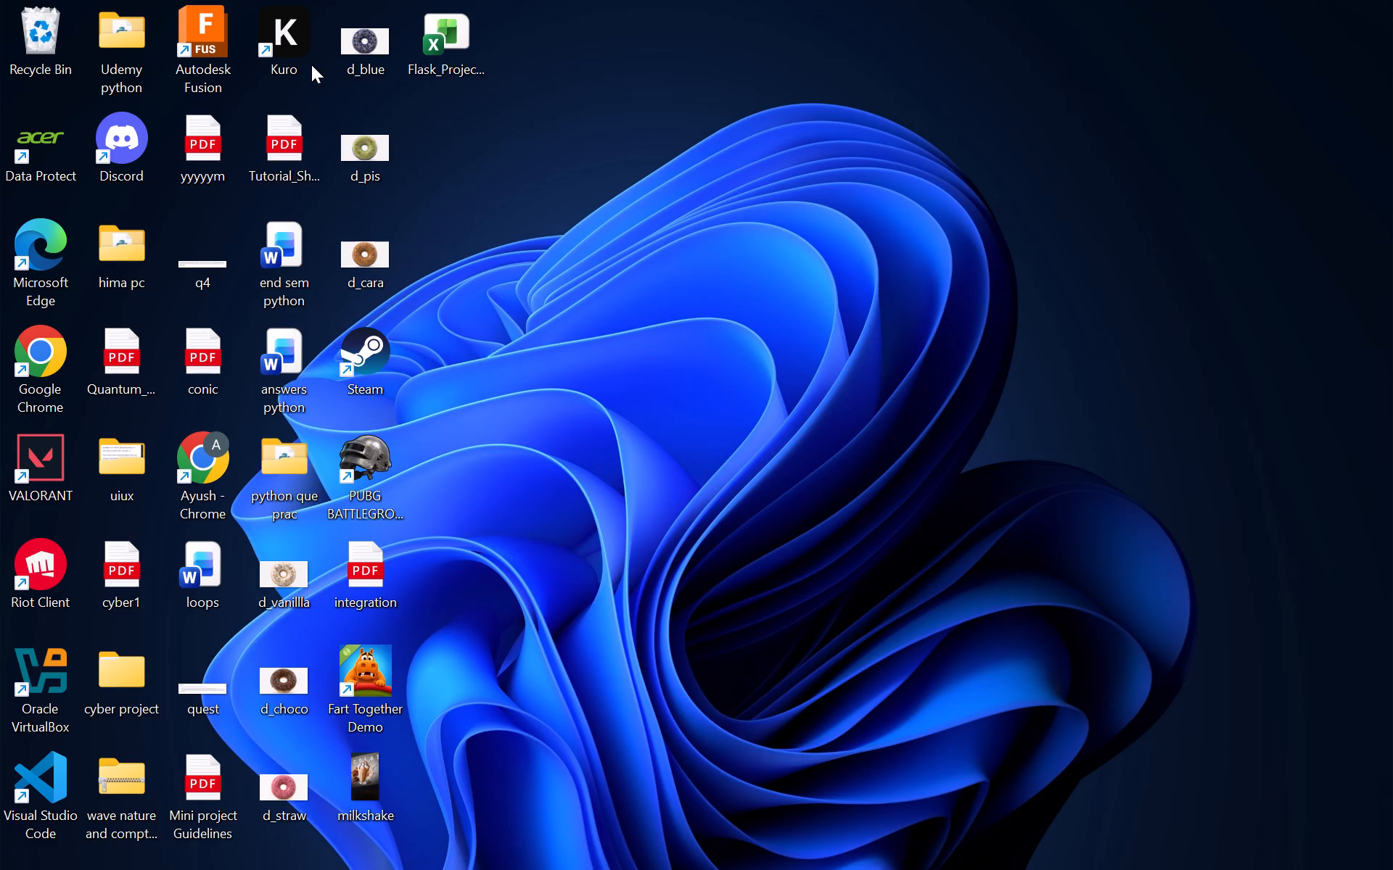
left_click(299, 67)
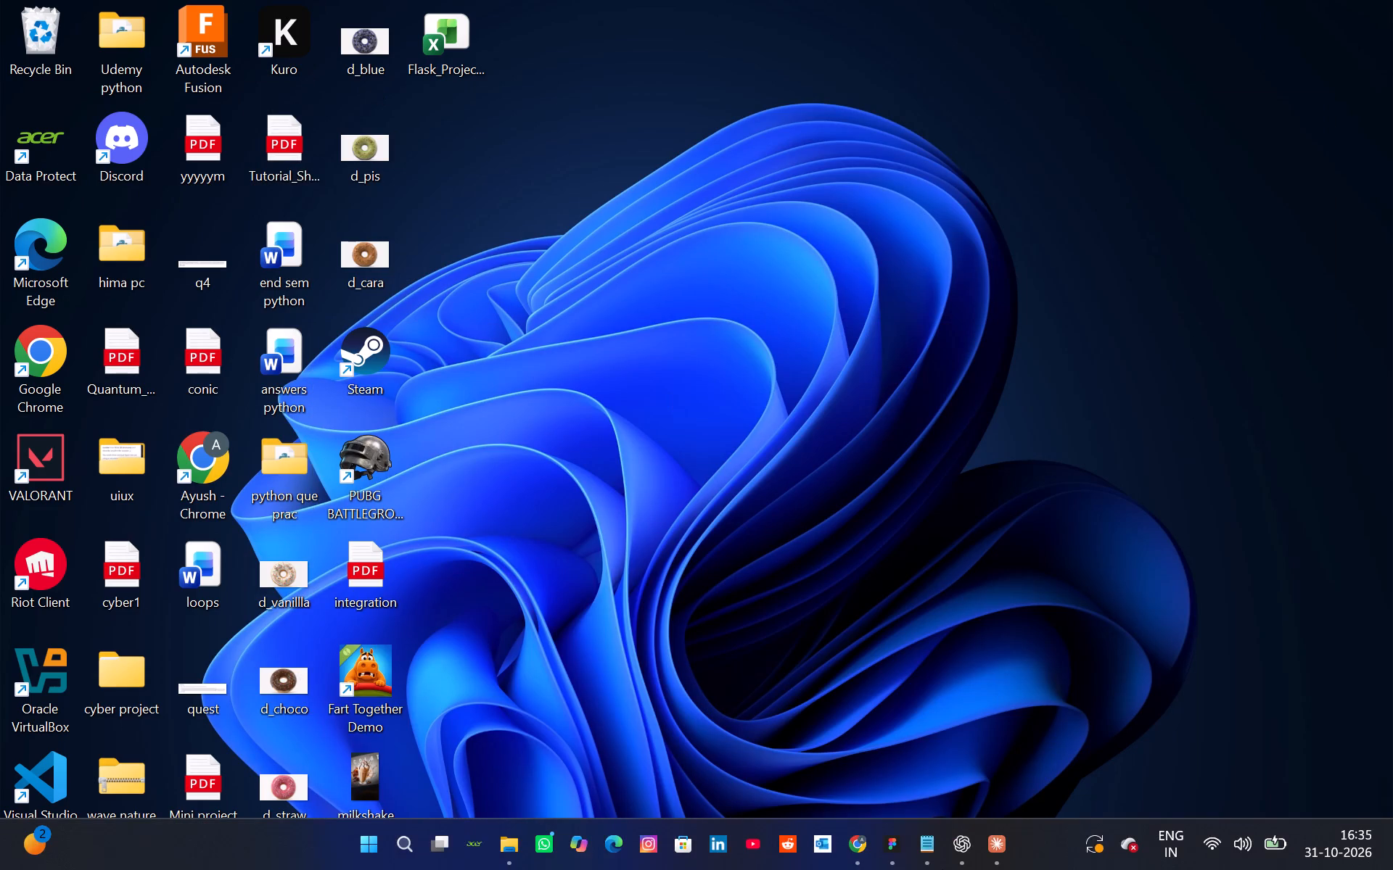
double_click(293, 34)
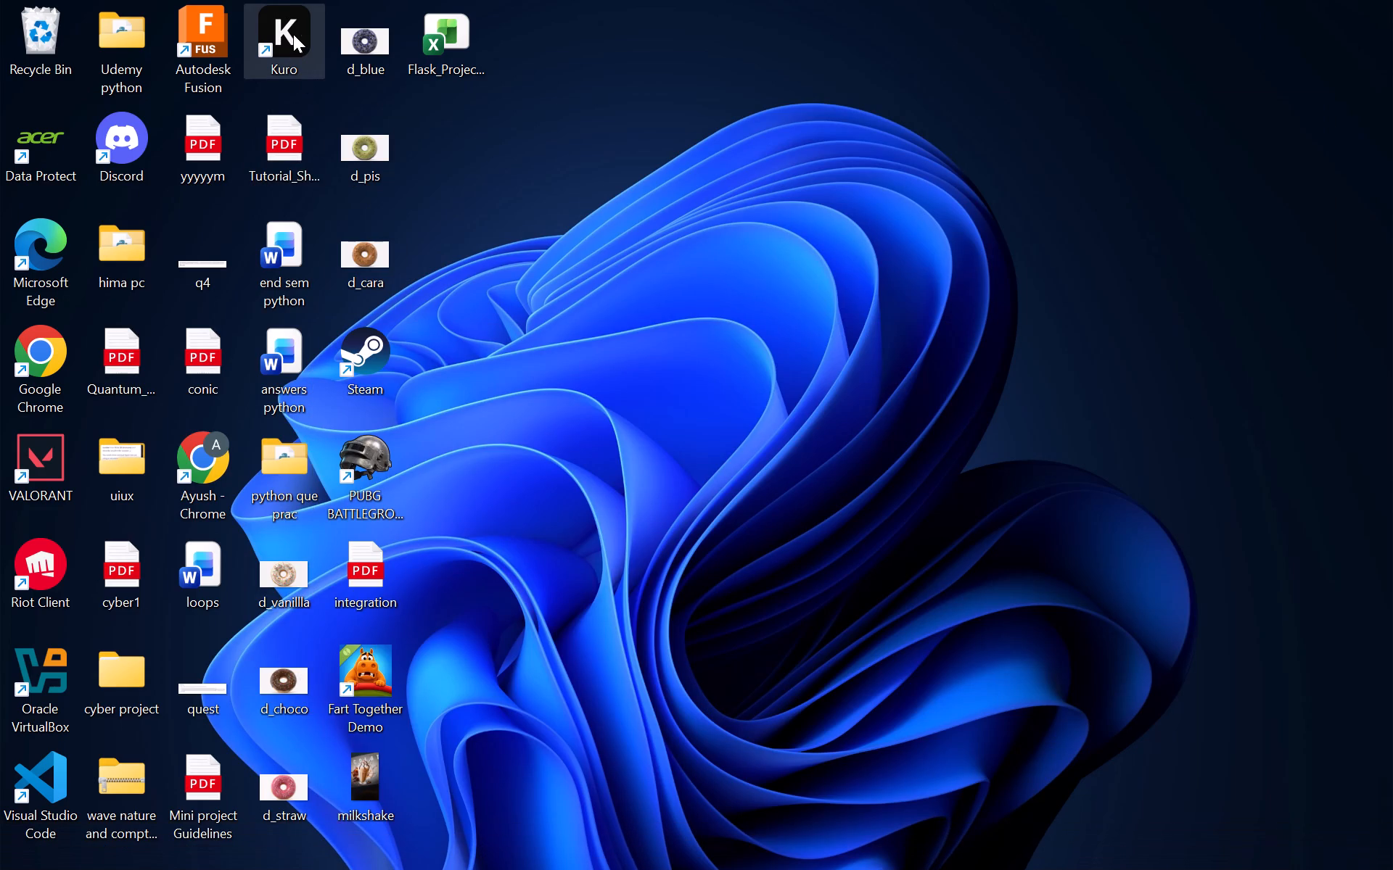
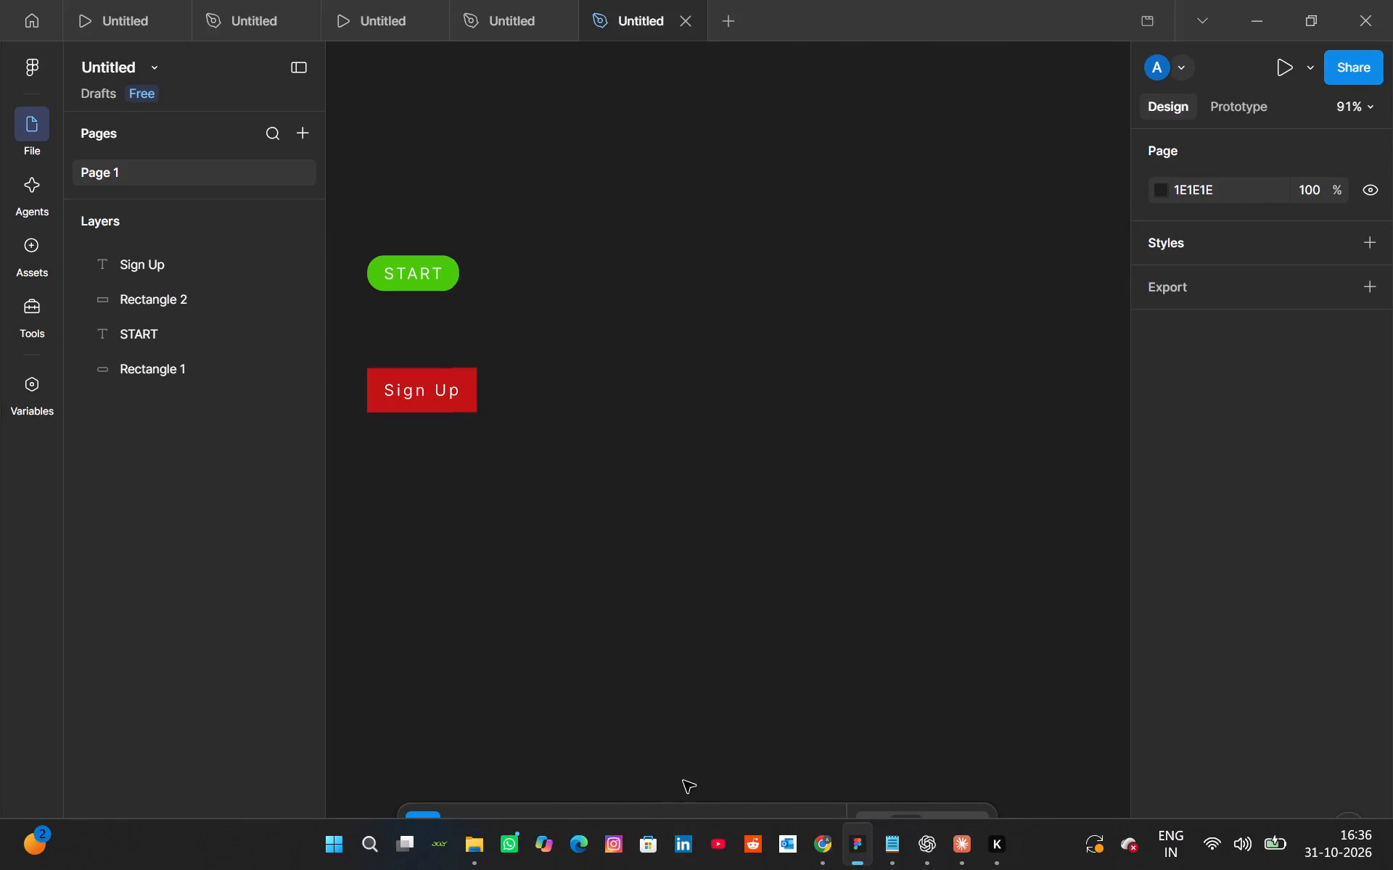
Draw a vertical arrow about 78 long from the bottom of the START button down to the Sign Up box.
left_click(580, 832)
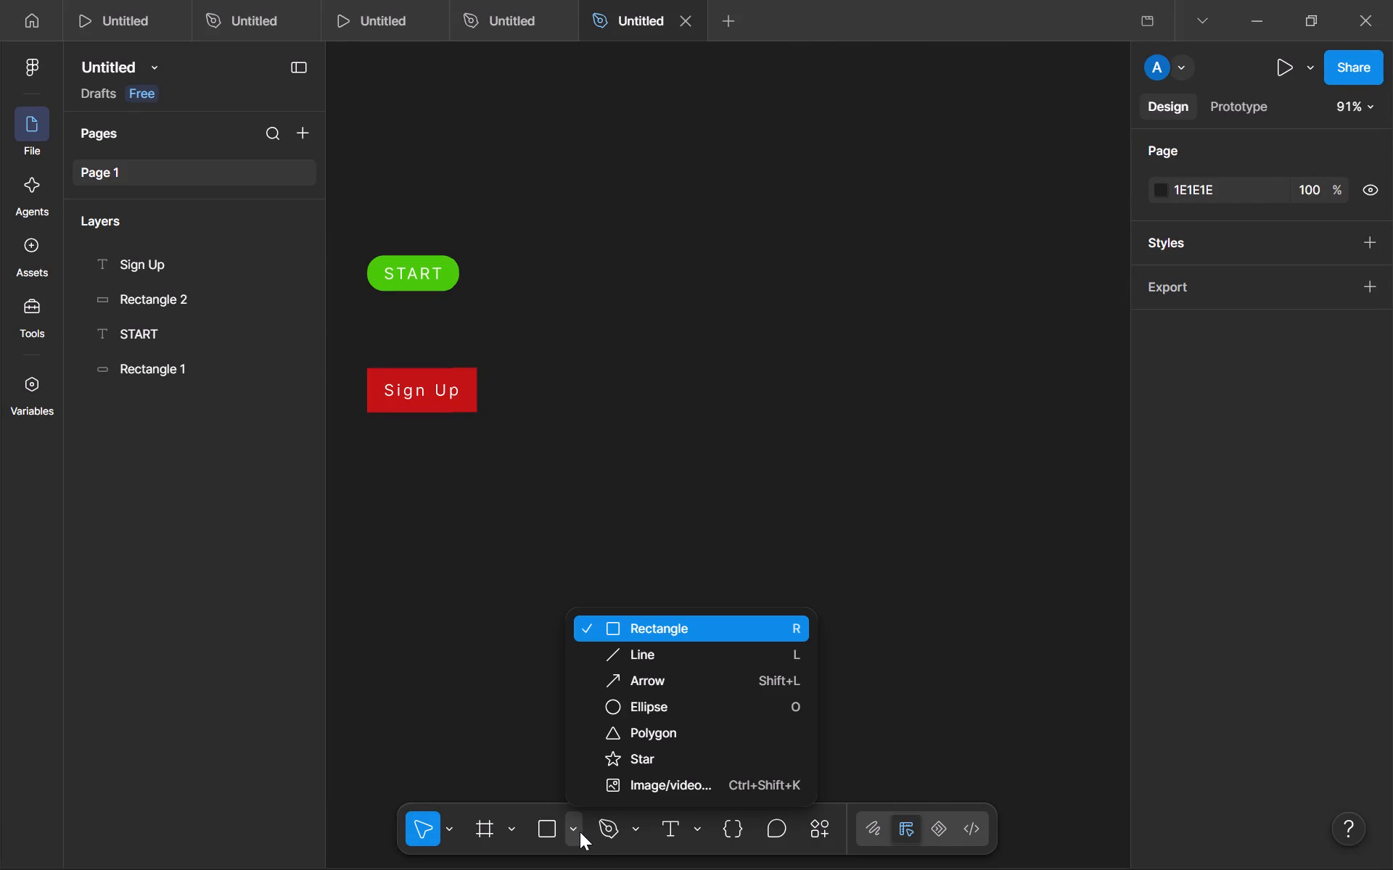
left_click(732, 692)
left_click_drag(411, 291, 430, 370)
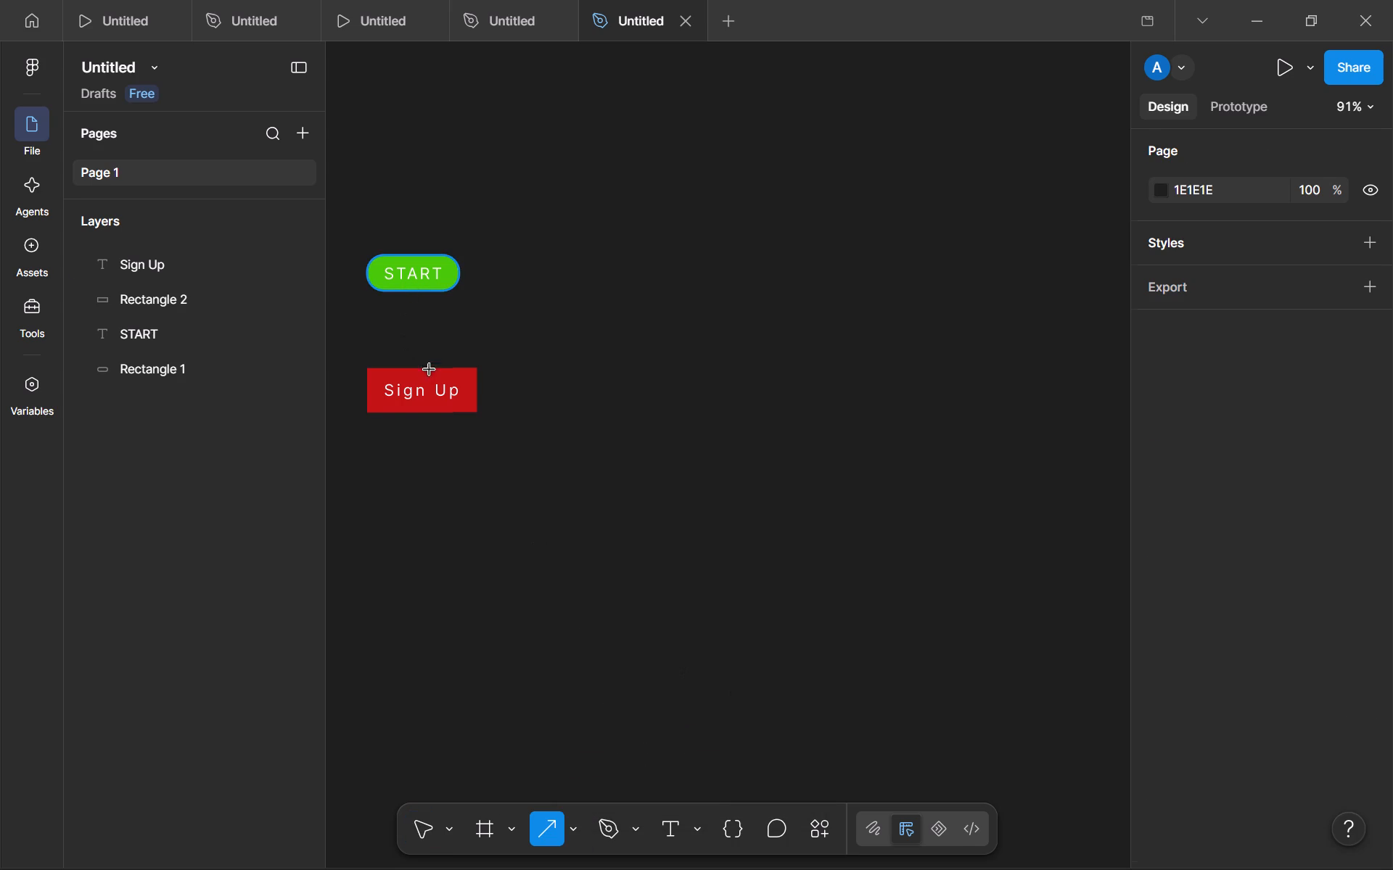
left_click_drag(430, 370, 415, 363)
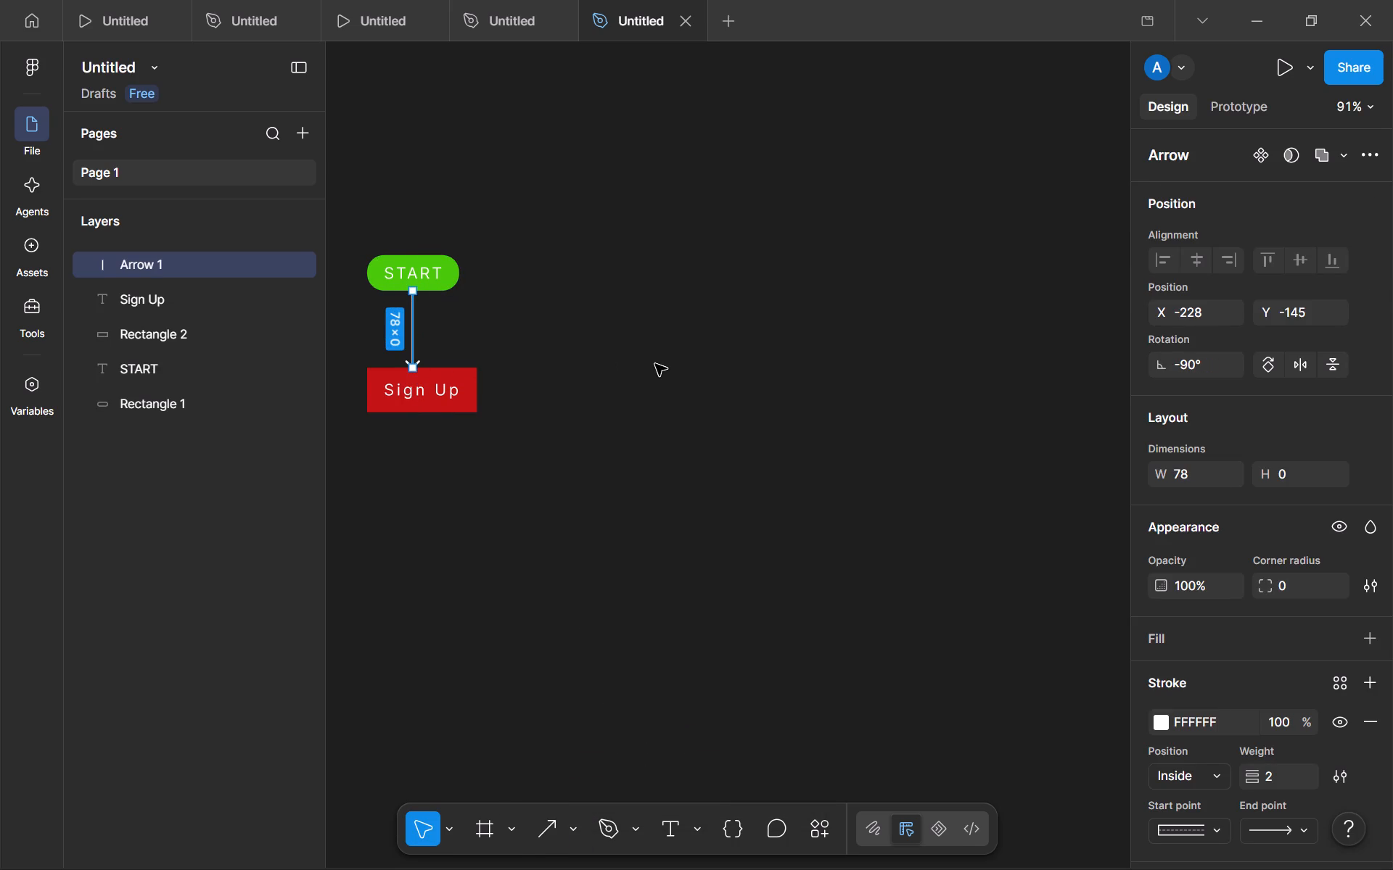
left_click(655, 364)
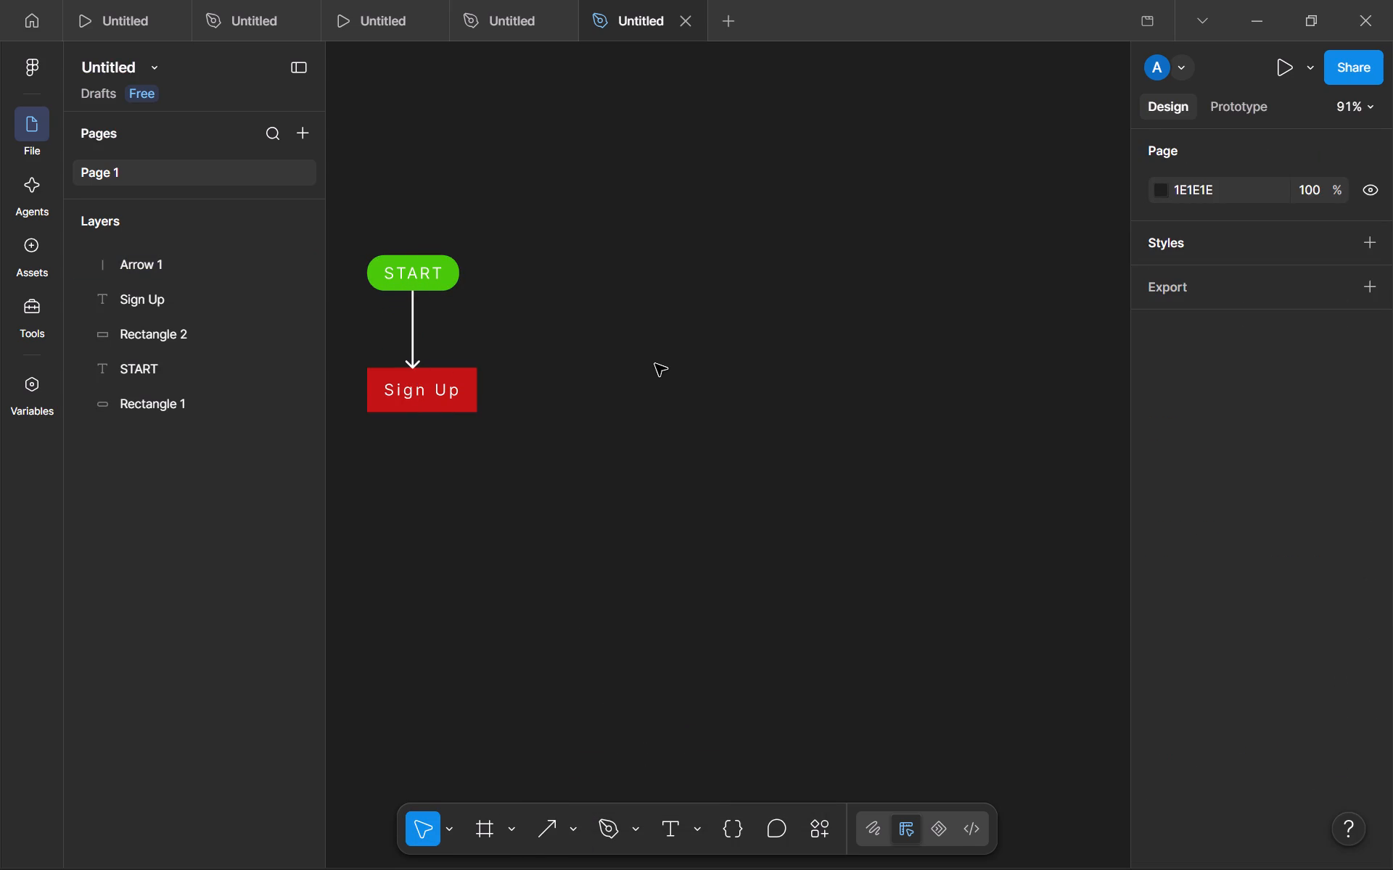
Set the stroke colour of the arrow between START and Sign Up to muted pink CC7878.
left_click_drag(416, 341, 399, 341)
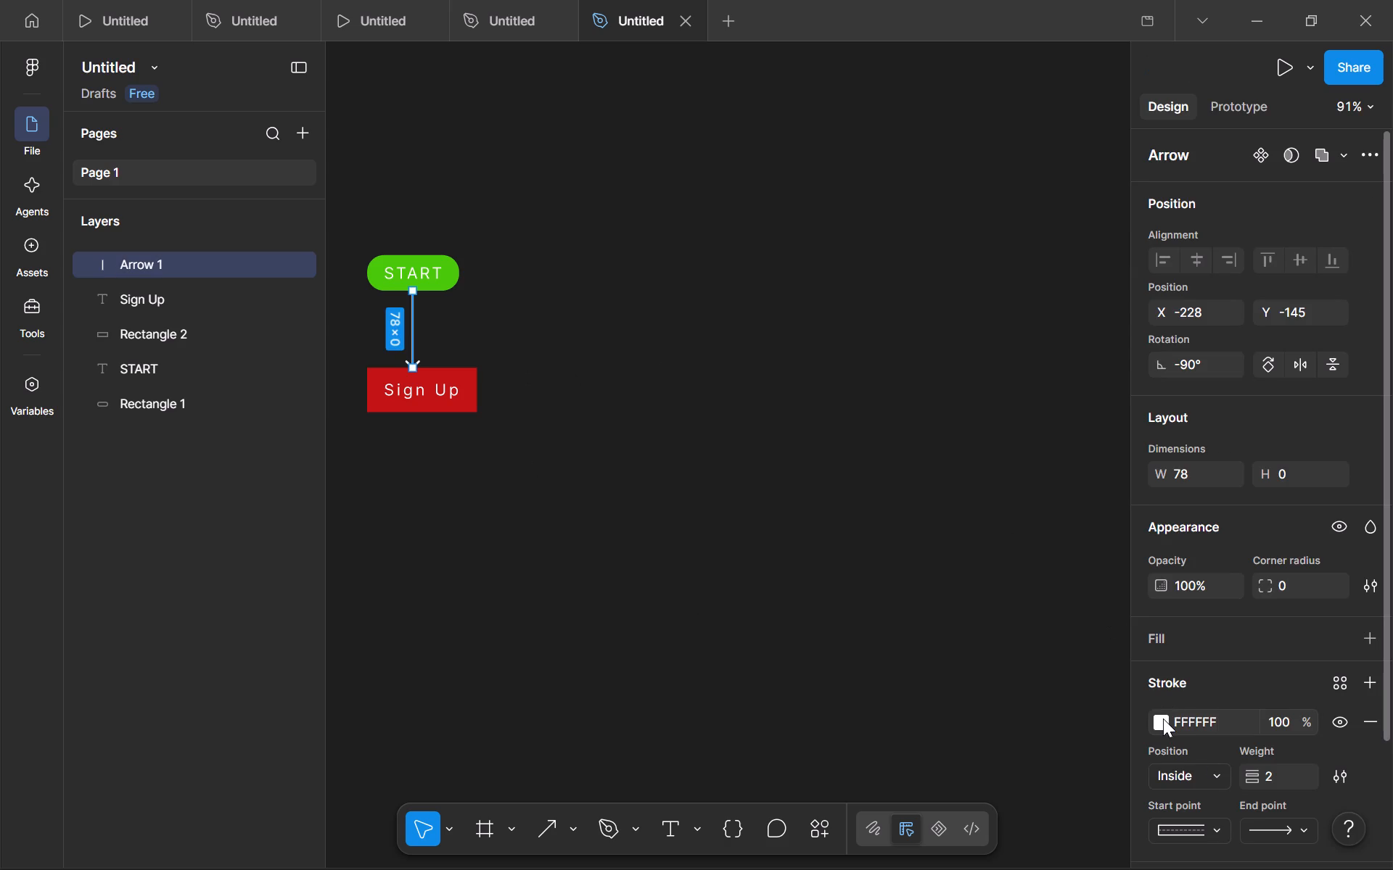
left_click(1163, 718)
left_click(979, 470)
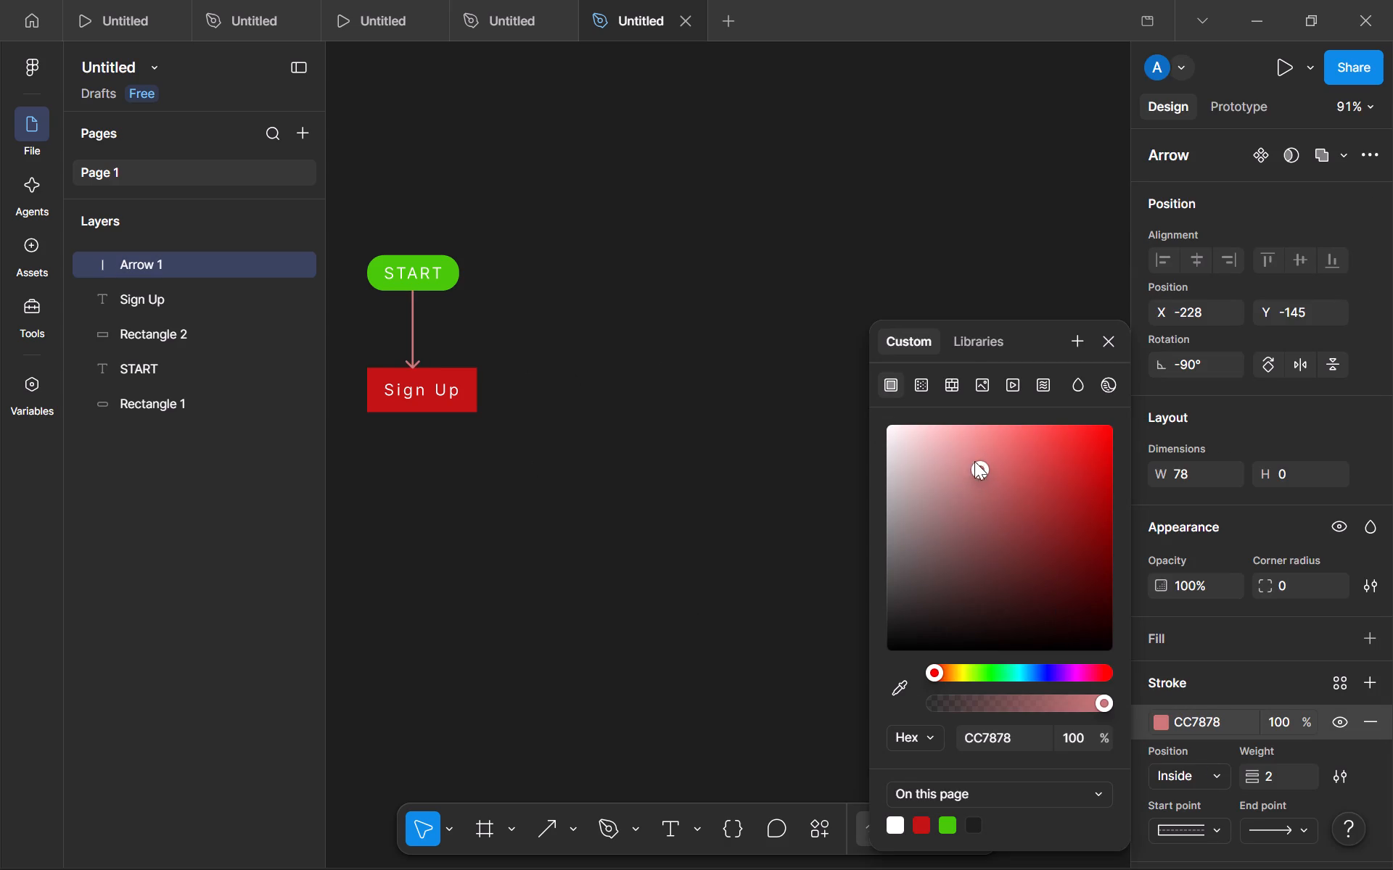
left_click(720, 315)
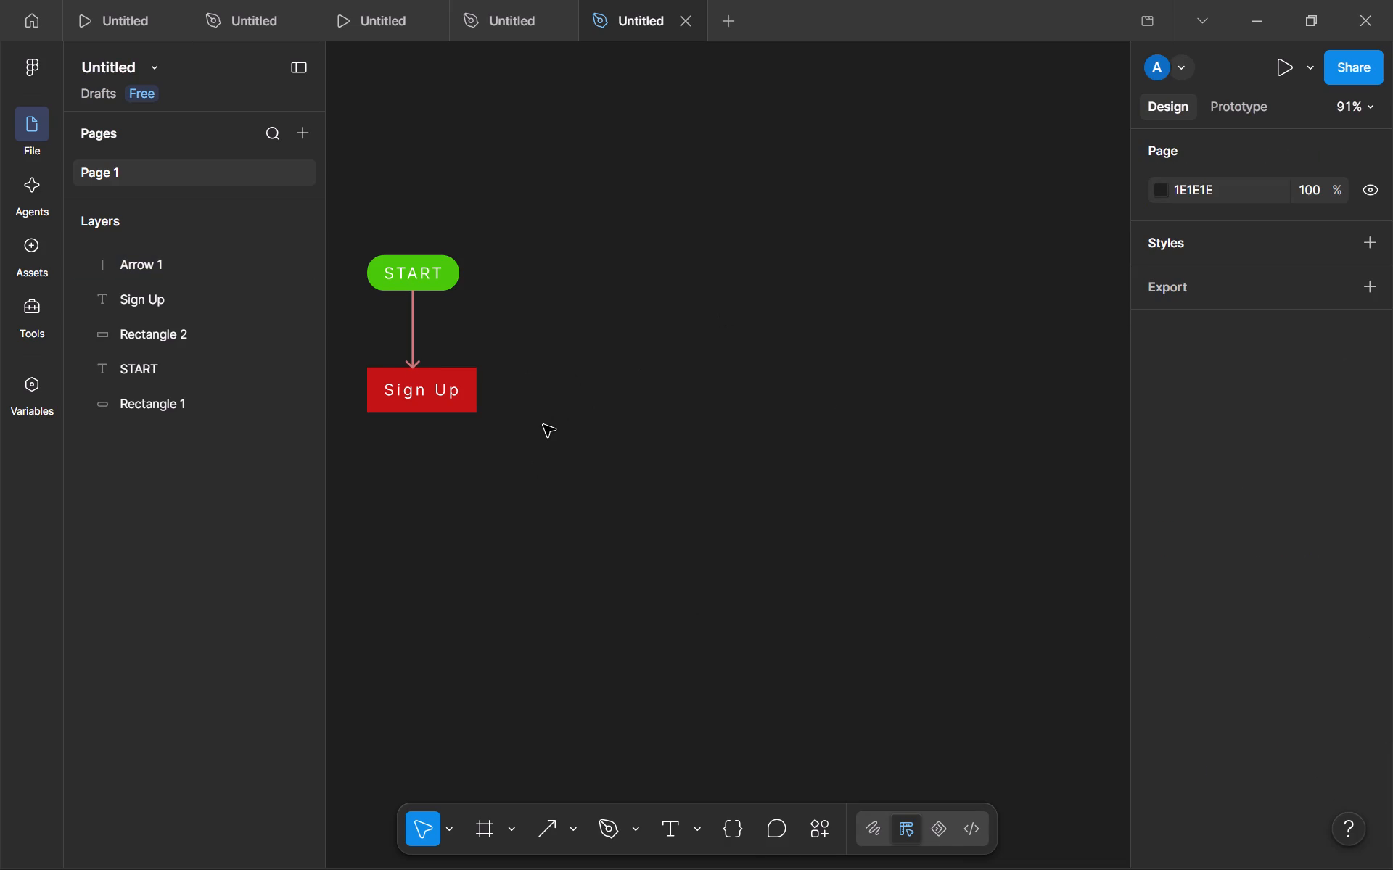
Draw a horizontal arrow about 61 long pointing right from the Sign Up box's right edge.
left_click(550, 832)
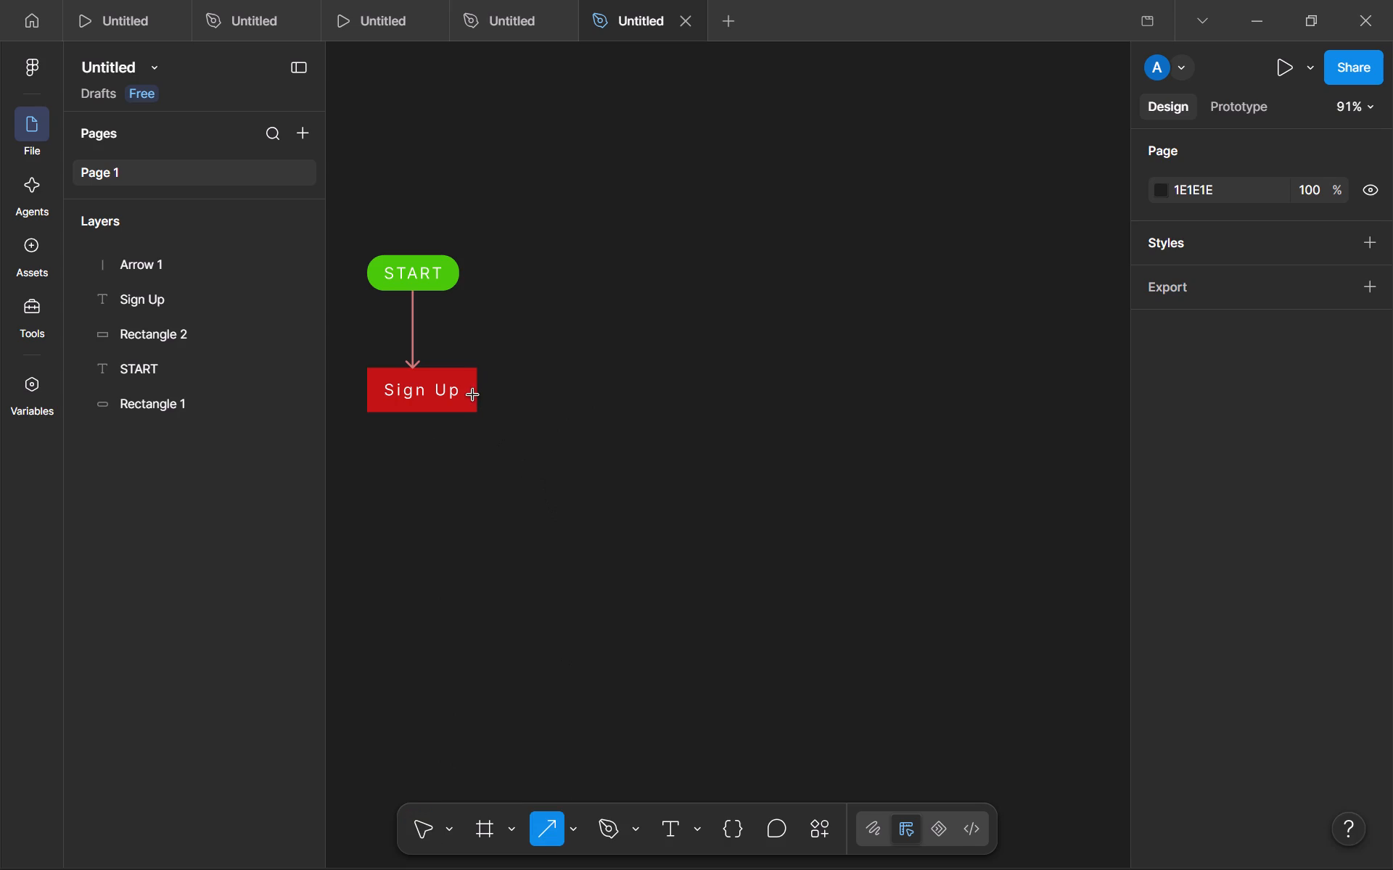
left_click_drag(478, 395, 537, 397)
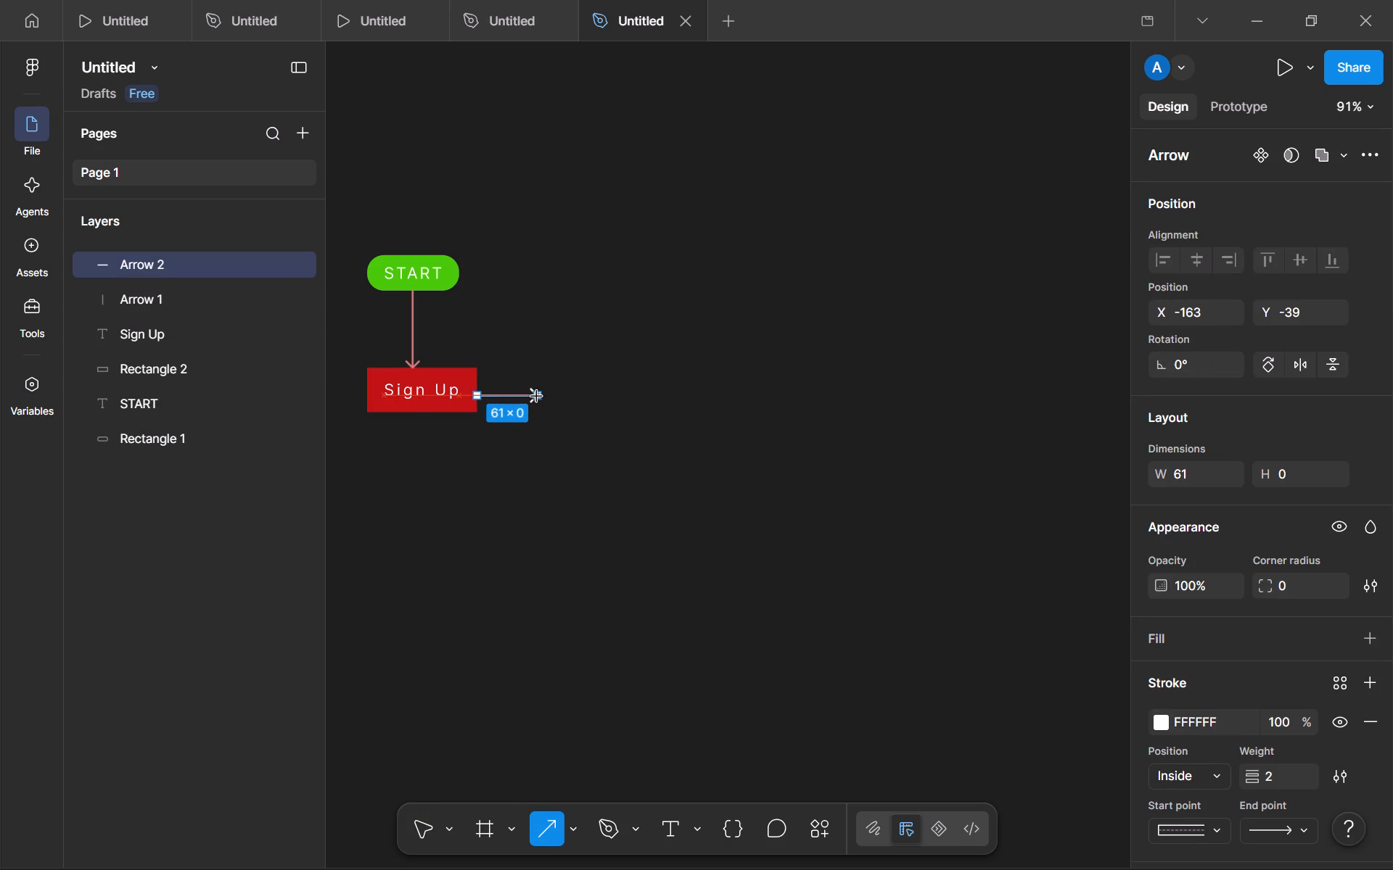
left_click_drag(537, 397, 536, 397)
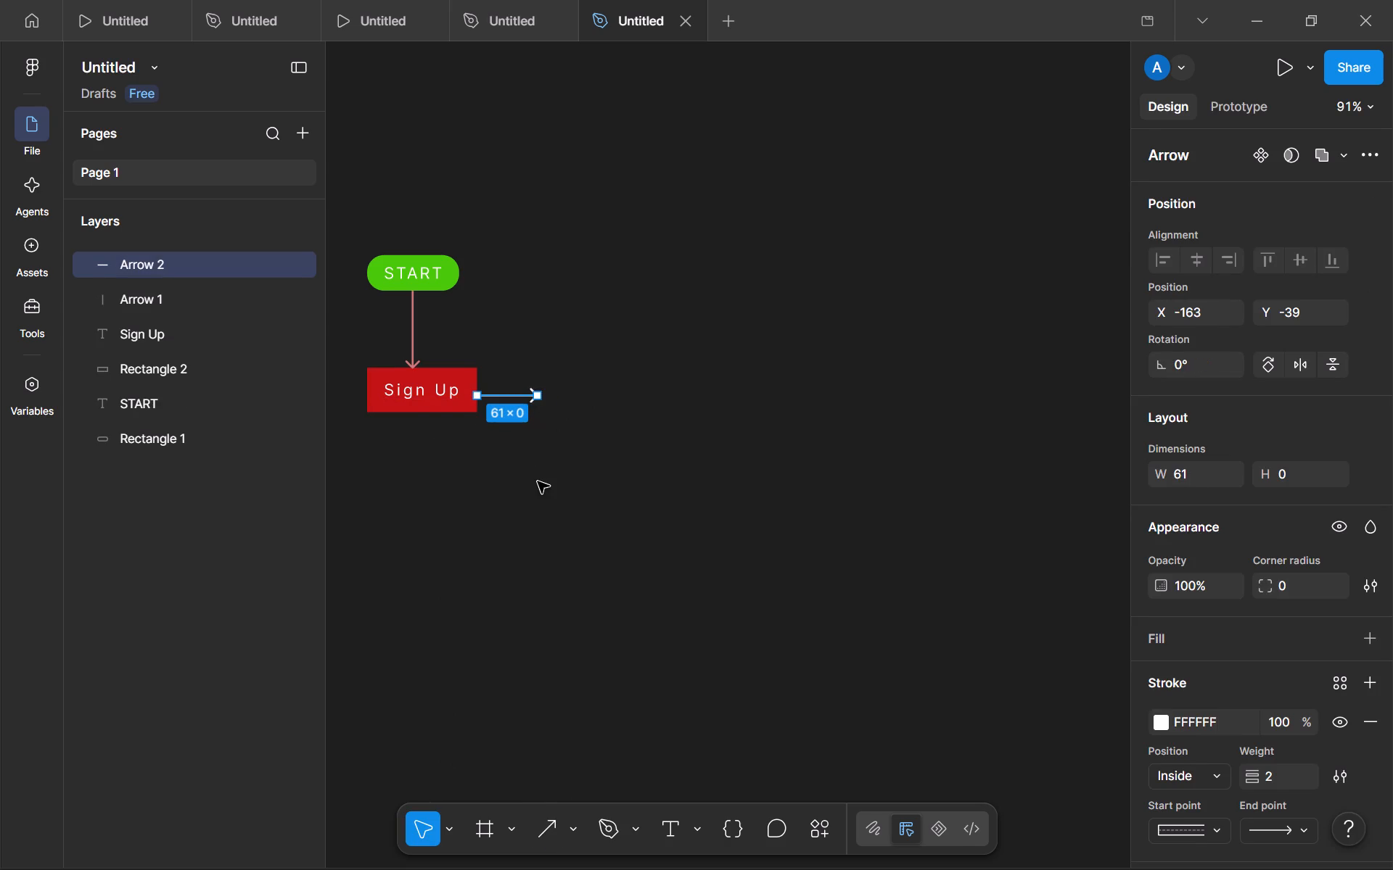
left_click(538, 481)
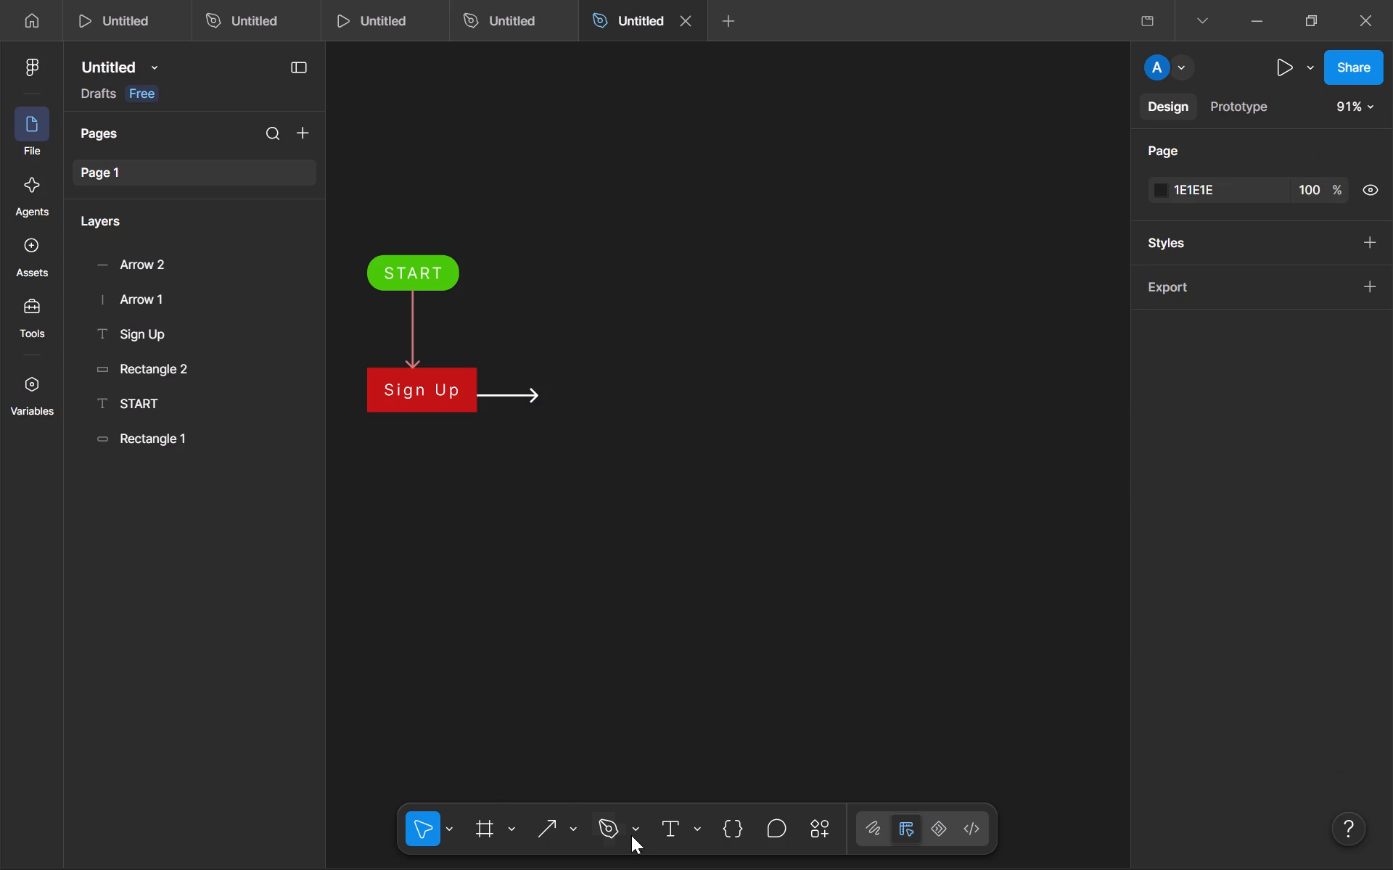
Draw a triangle with the Polygon tool beyond the horizontal arrow's tip and enlarge it to about 106 × 86.
left_click(634, 832)
left_click(634, 832)
left_click(568, 836)
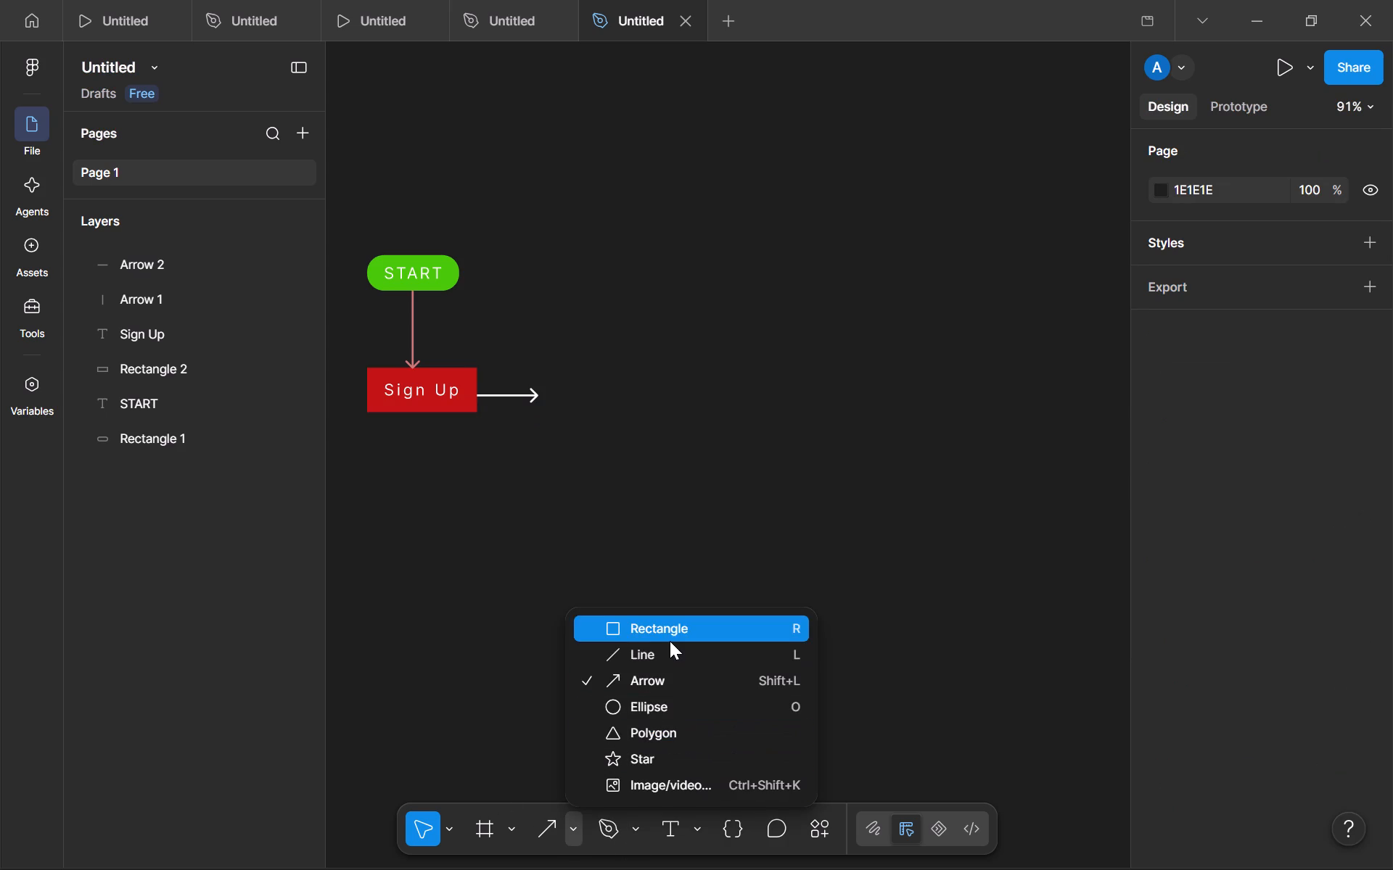
left_click(657, 742)
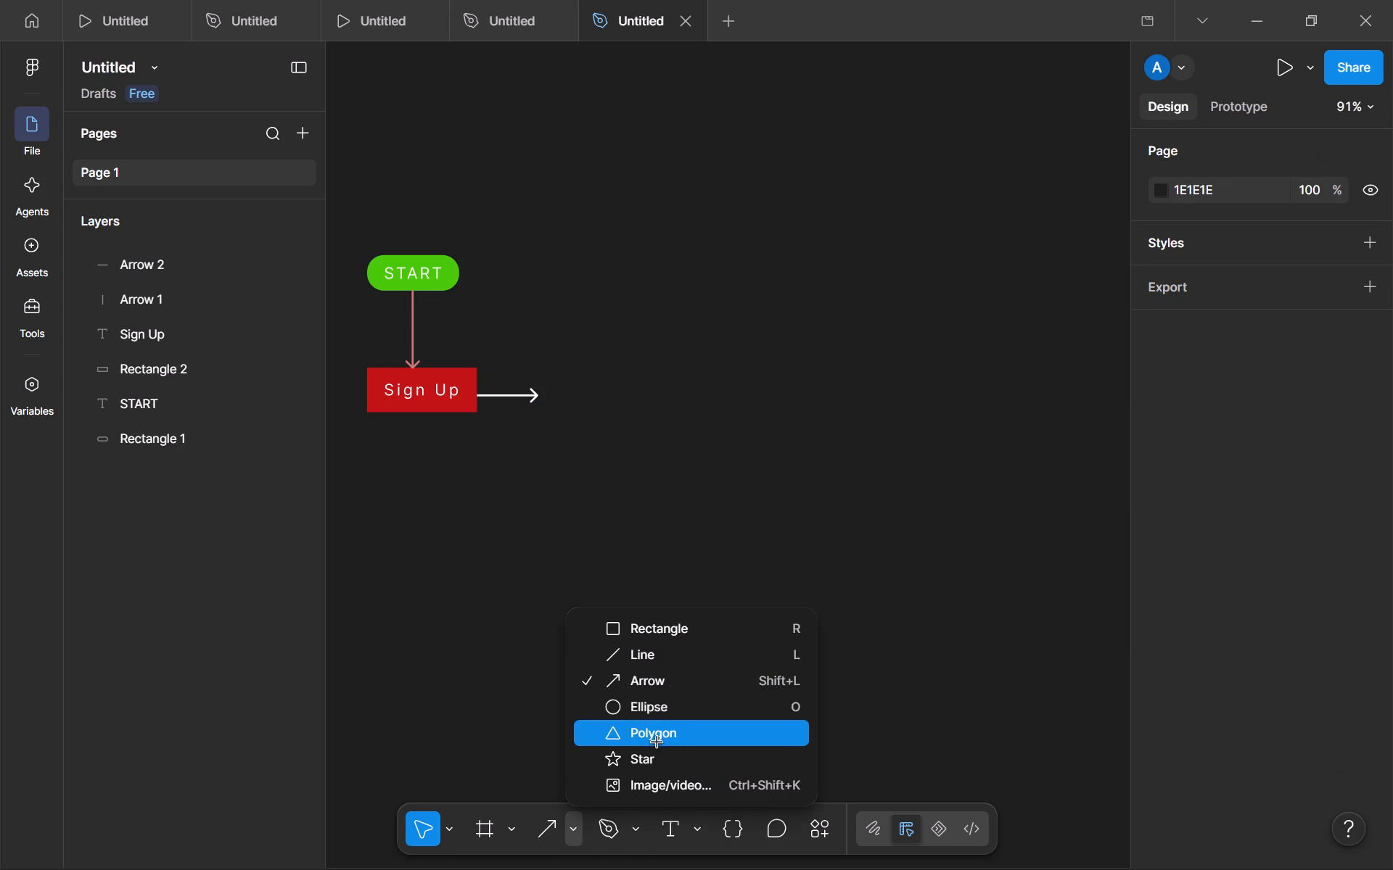
left_click_drag(659, 411, 593, 468)
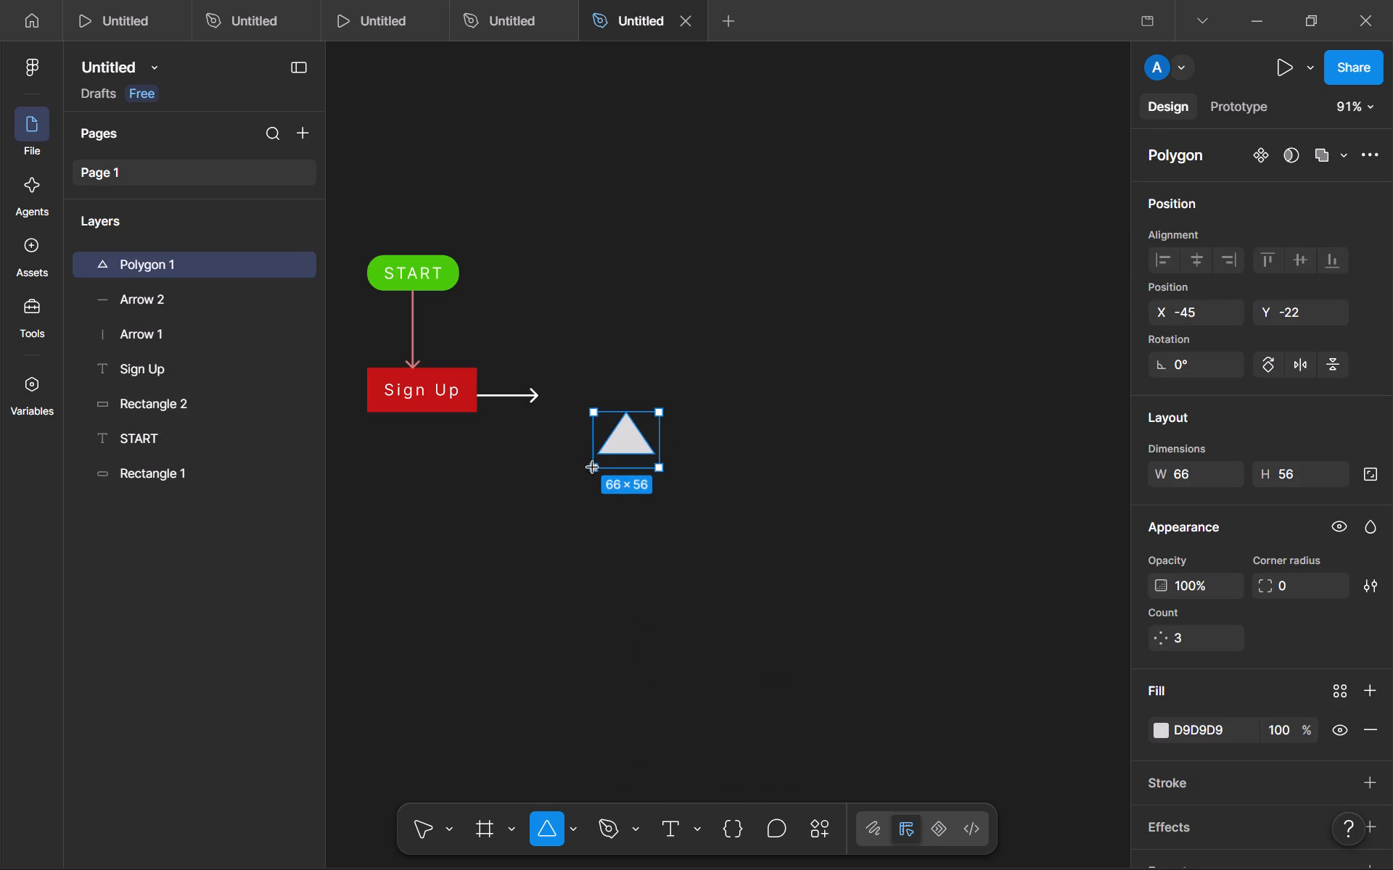
left_click_drag(593, 468, 585, 471)
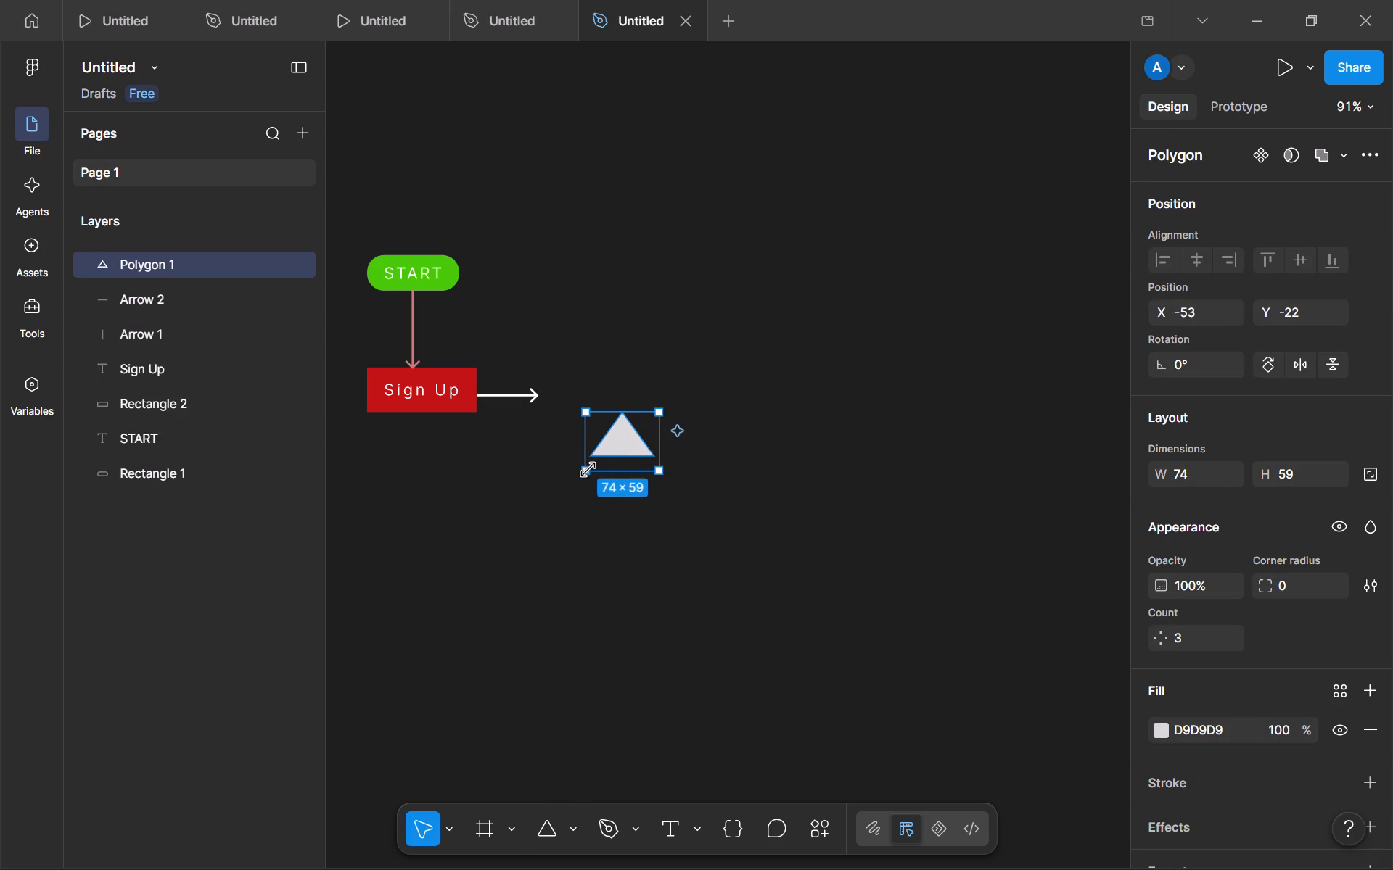
left_click_drag(588, 469, 554, 497)
Duplicate the triangle and place the copy directly below the original, vertically aligned with it.
key("ctrl+d")
left_click_drag(604, 462, 606, 526)
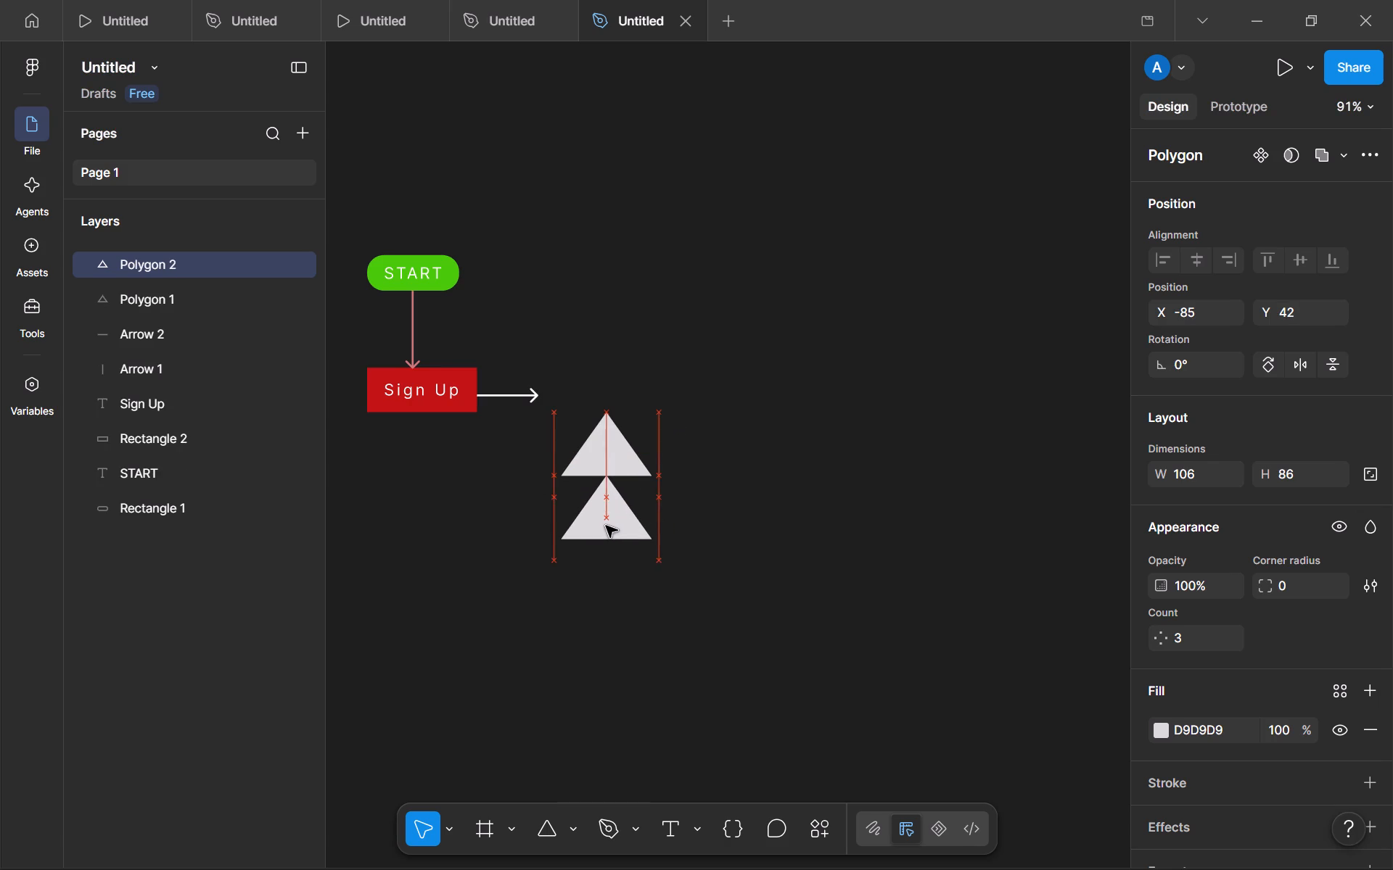
left_click_drag(606, 526, 604, 526)
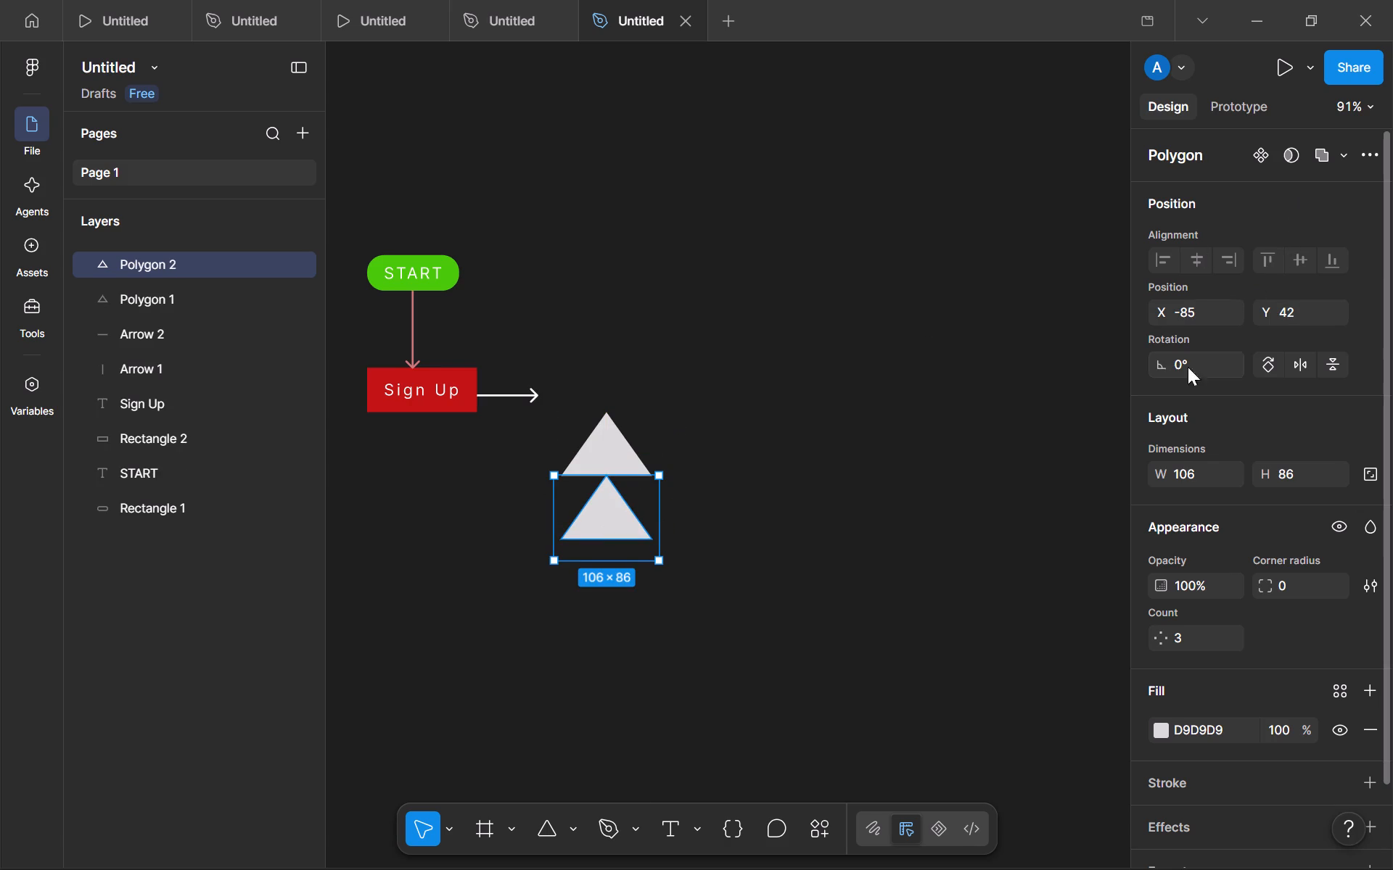
Rotate the lower triangle to 180° and move it up against the upper triangle's base to form a diamond.
left_click(1272, 365)
left_click(1272, 365)
left_click(1272, 365)
left_click(1272, 365)
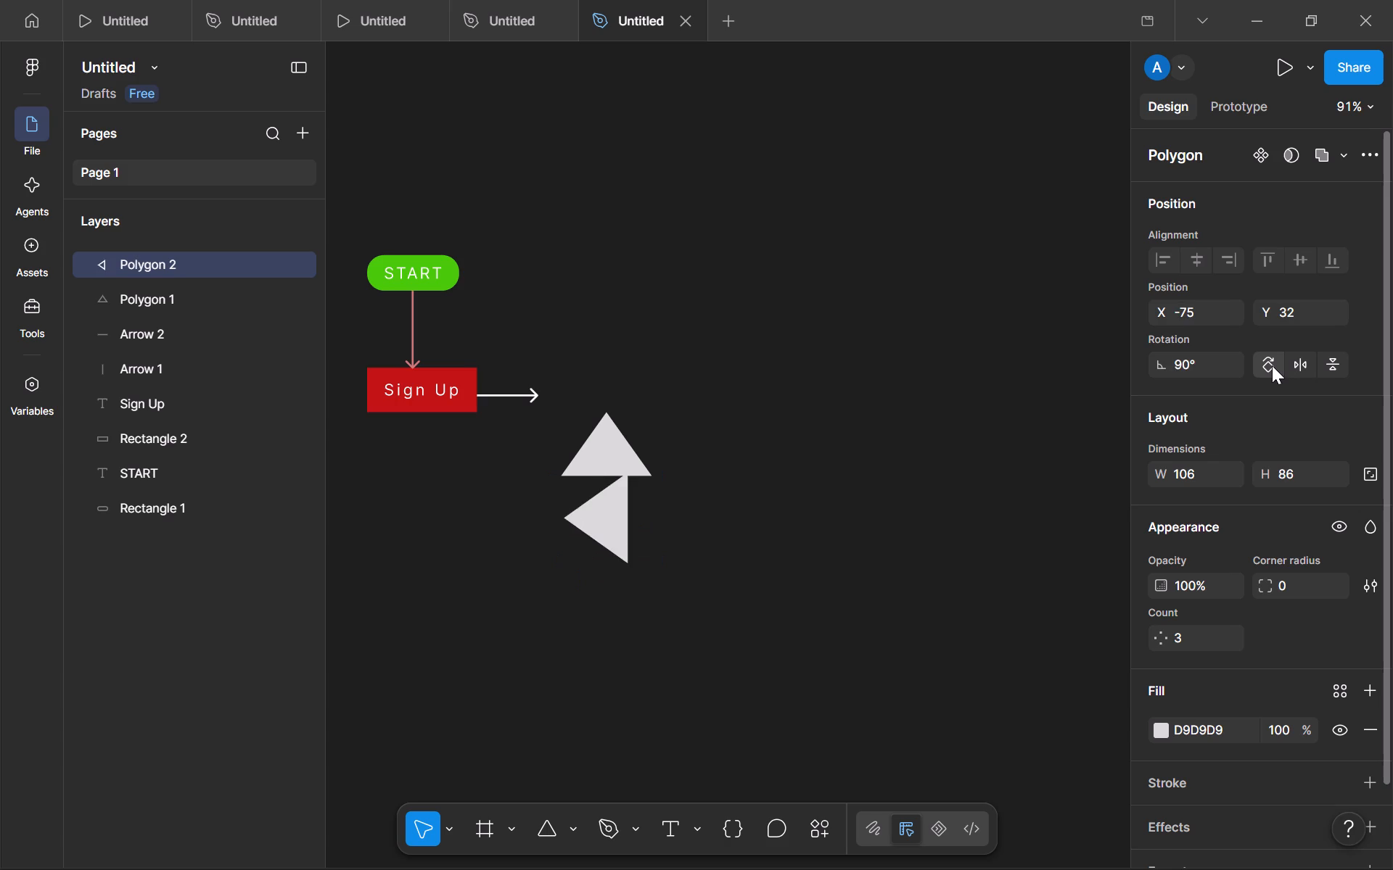
left_click(1272, 365)
left_click(1272, 365)
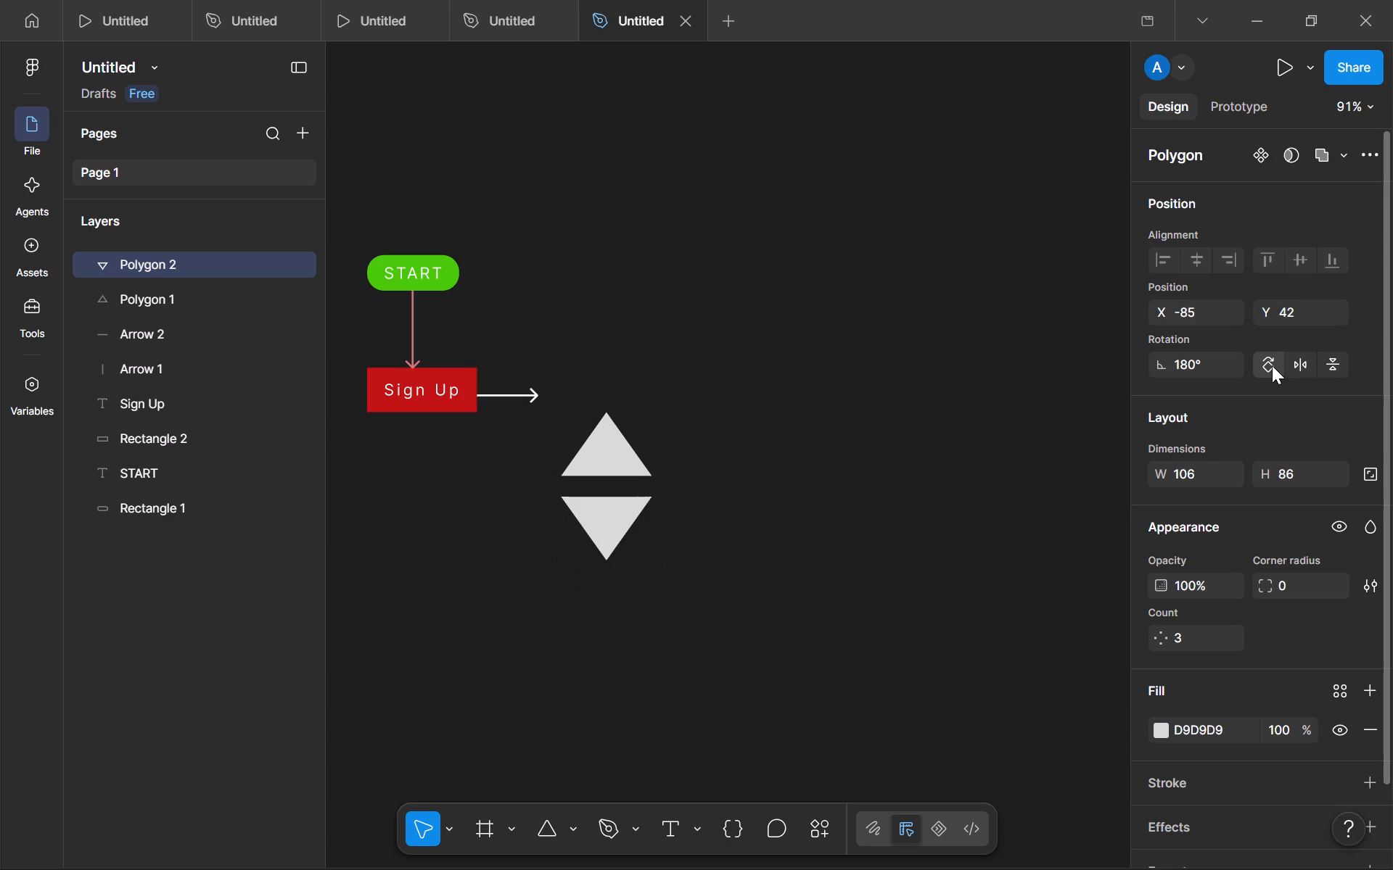
left_click(610, 558)
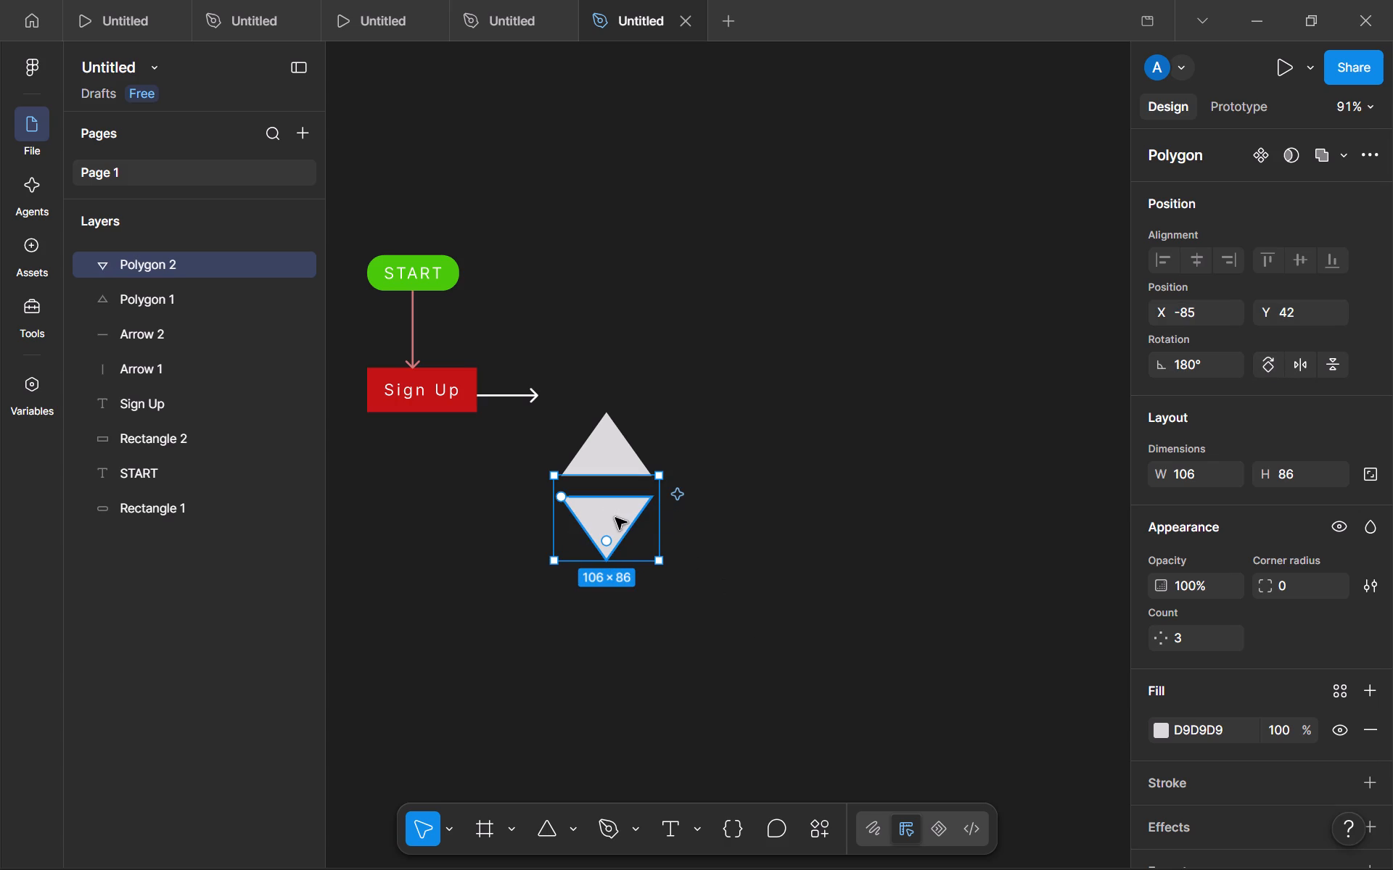
left_click_drag(616, 515, 617, 501)
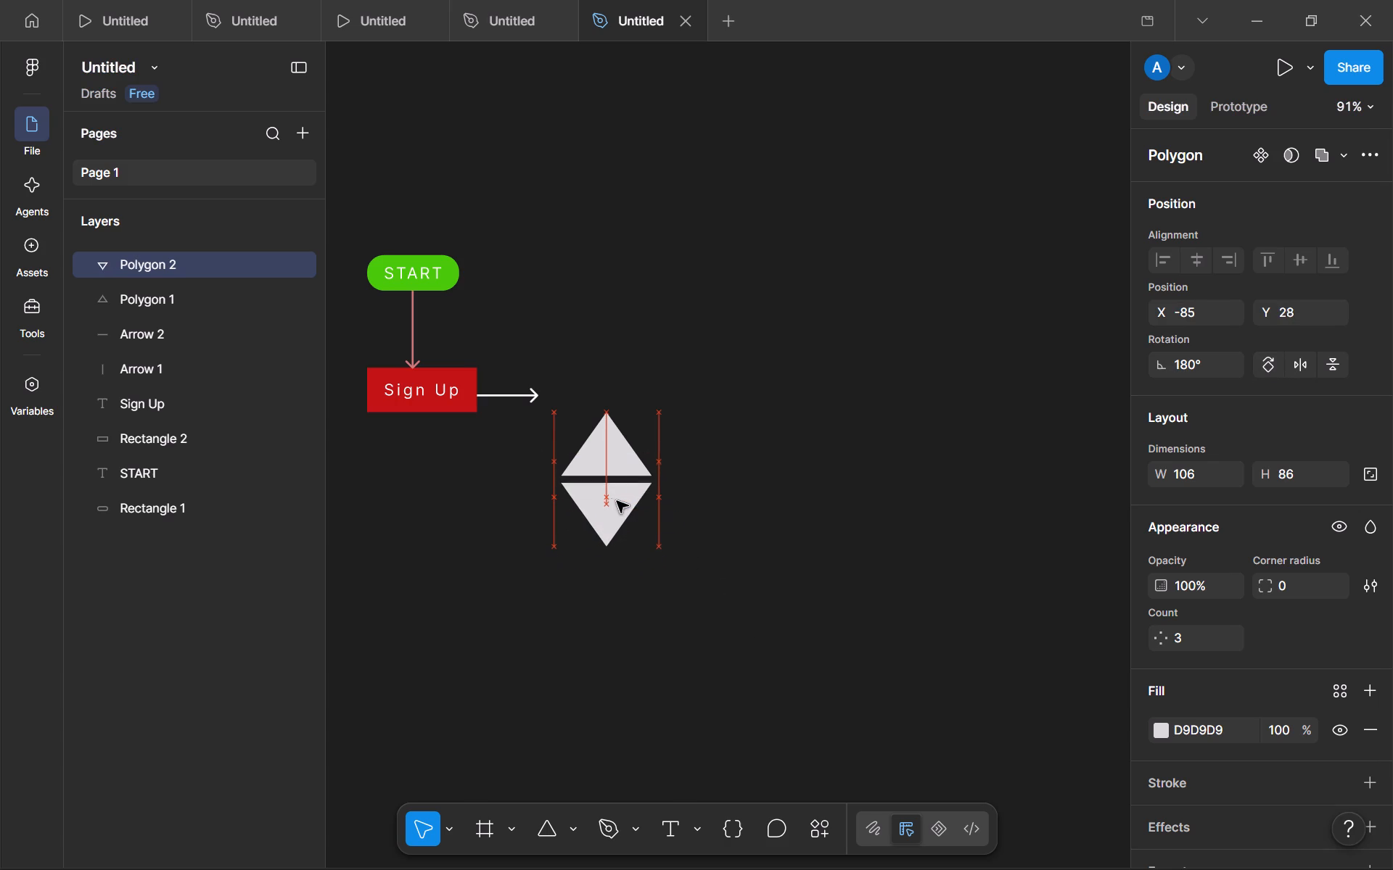
left_click_drag(617, 501, 617, 497)
left_click(757, 593)
Rotate both triangles together by about 91° into a wide diamond and place it just beyond the horizontal arrow's tip.
left_click_drag(757, 593, 494, 466)
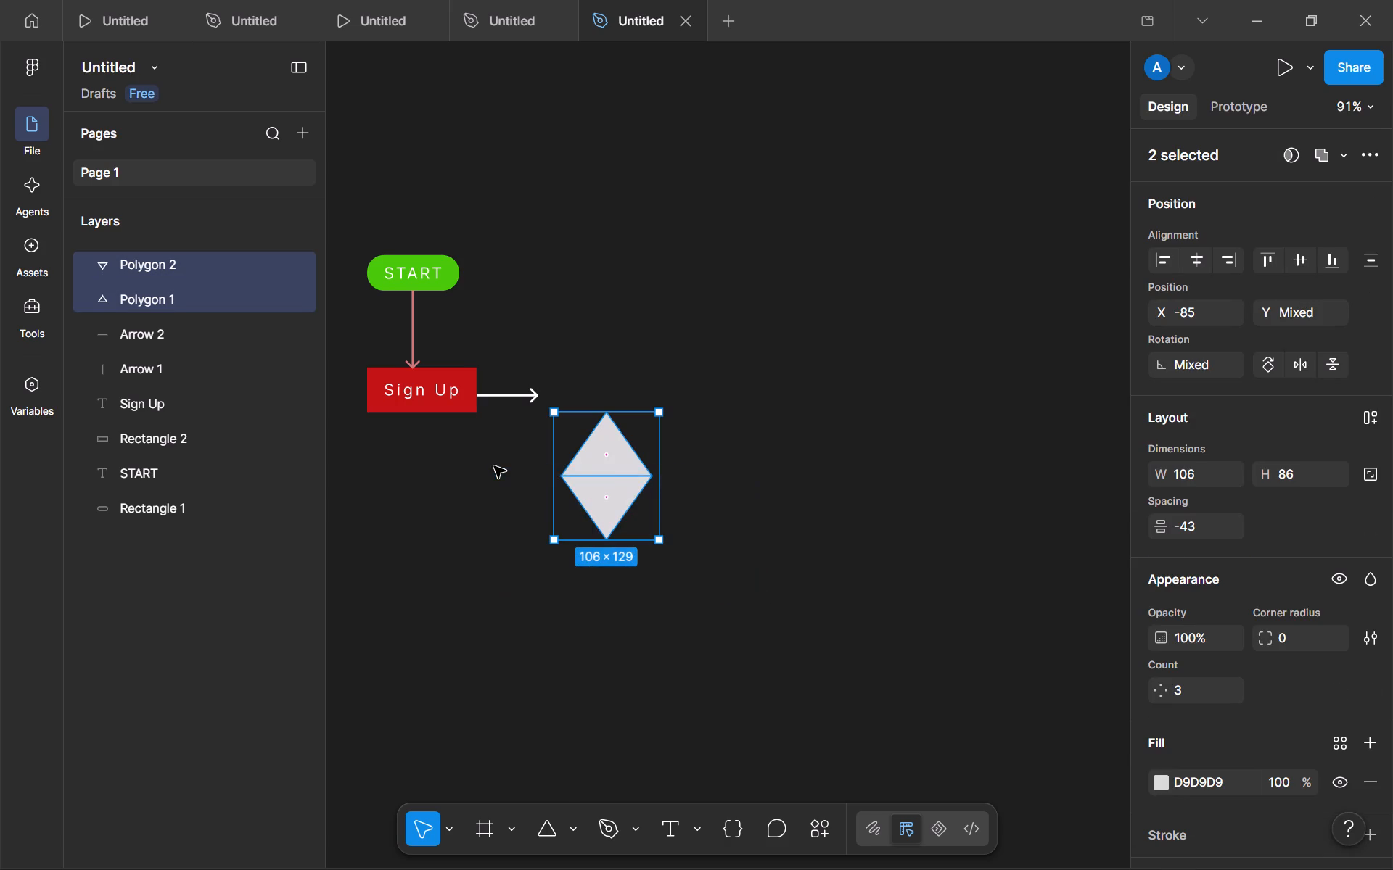
left_click_drag(581, 463, 580, 408)
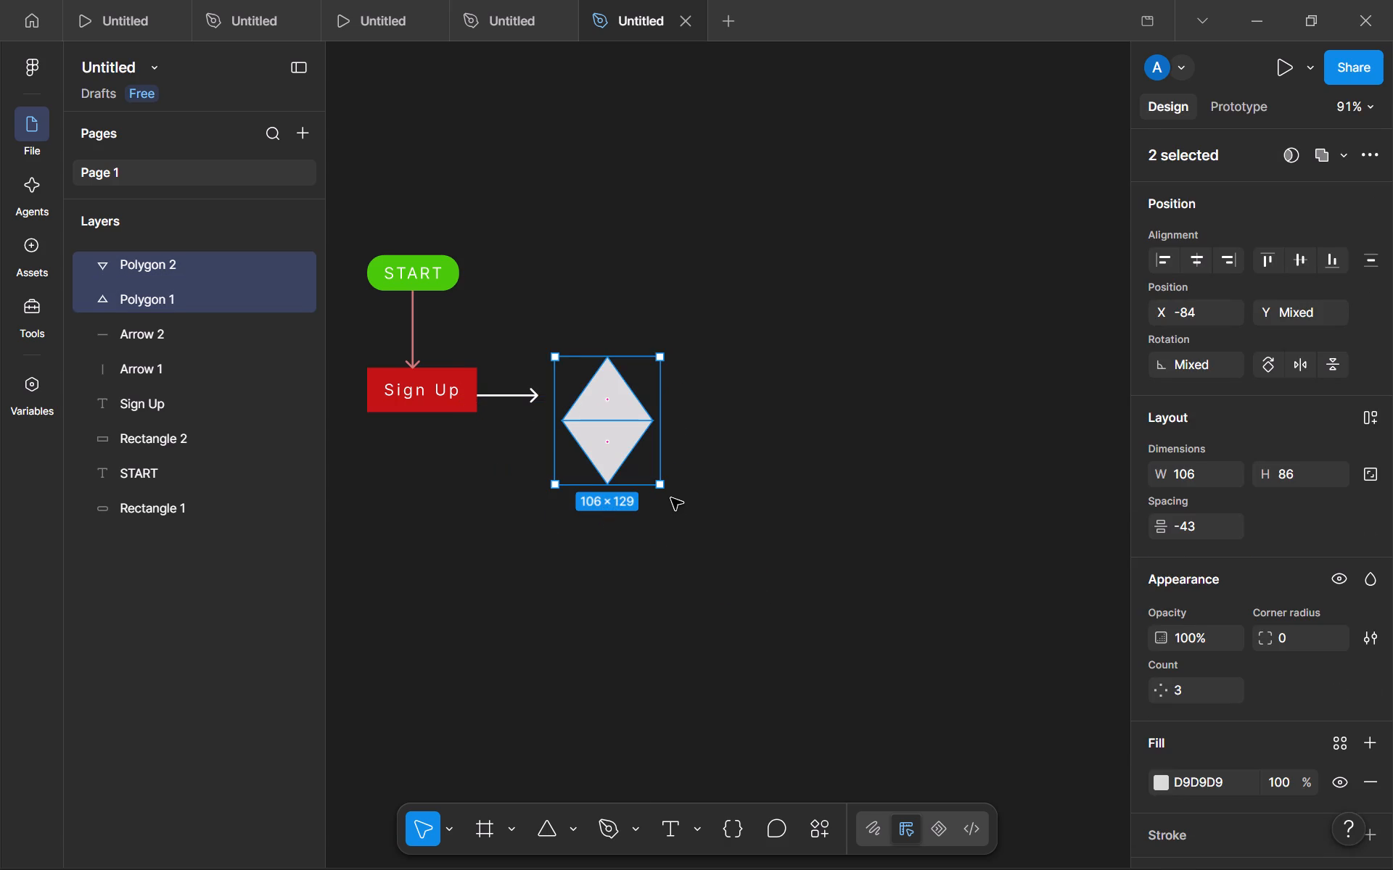
left_click_drag(667, 497, 715, 352)
left_click_drag(607, 434, 622, 418)
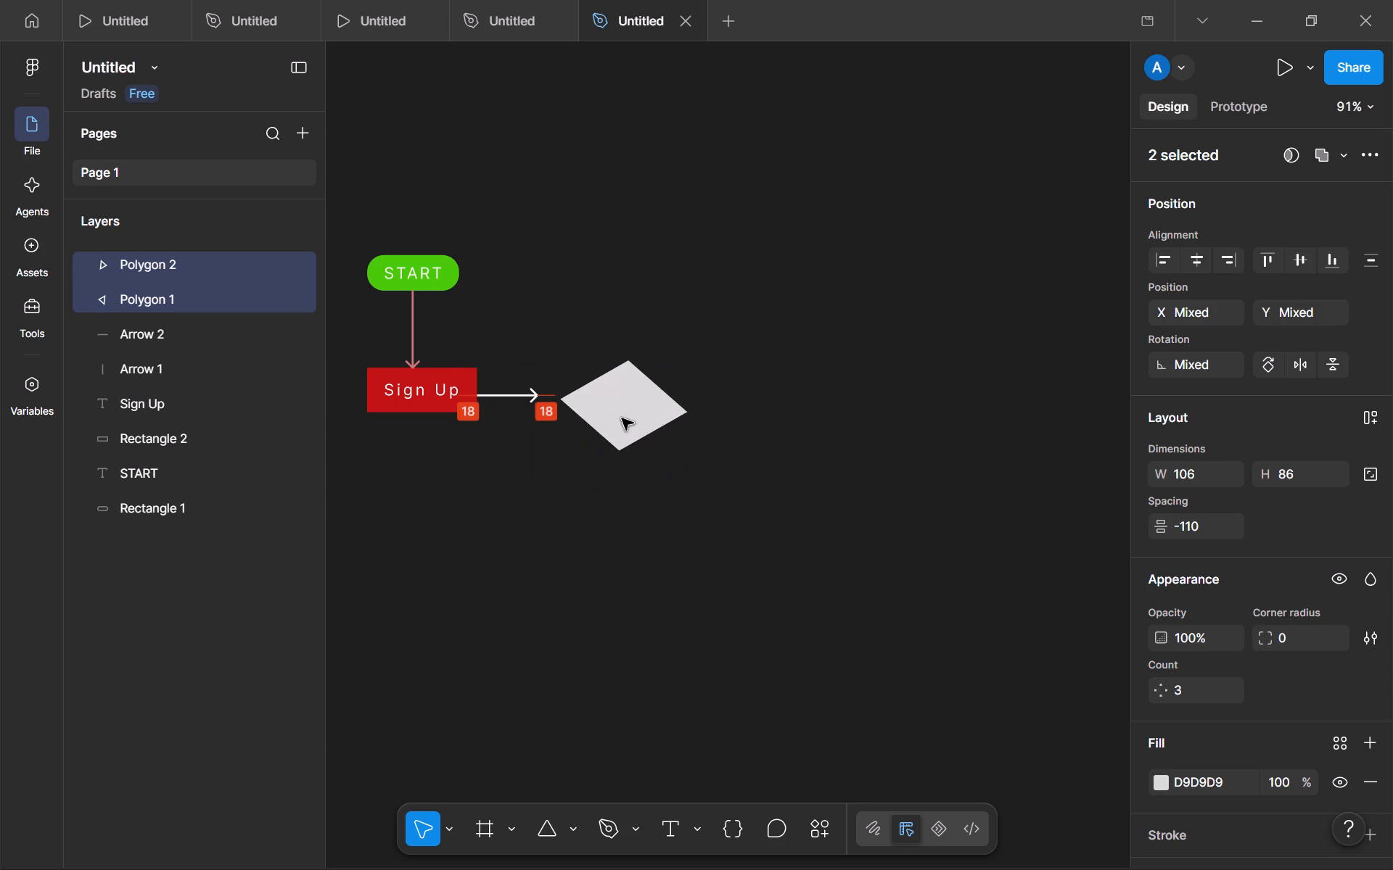
left_click_drag(622, 418, 622, 415)
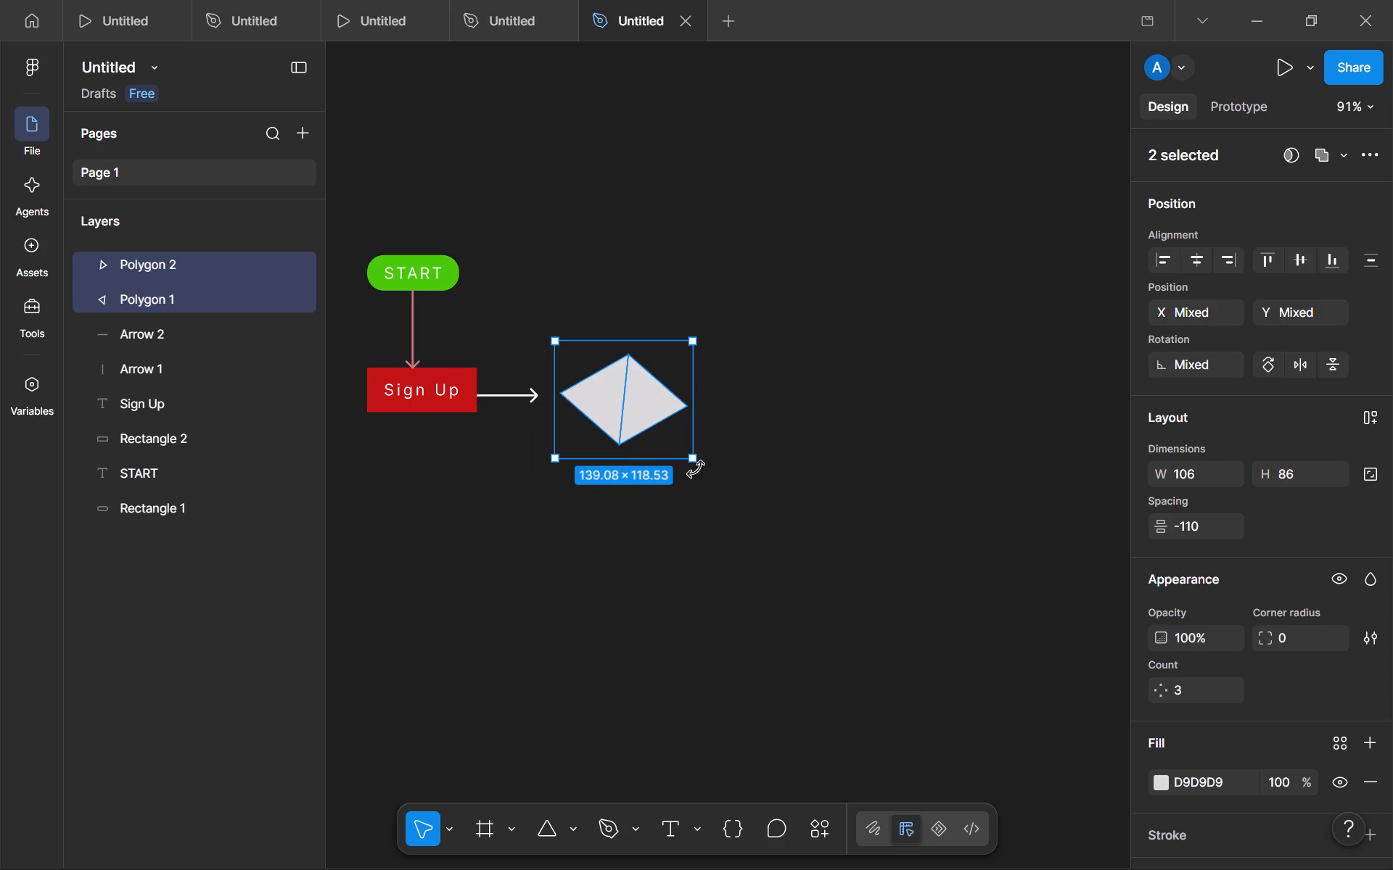
left_click_drag(701, 468, 710, 460)
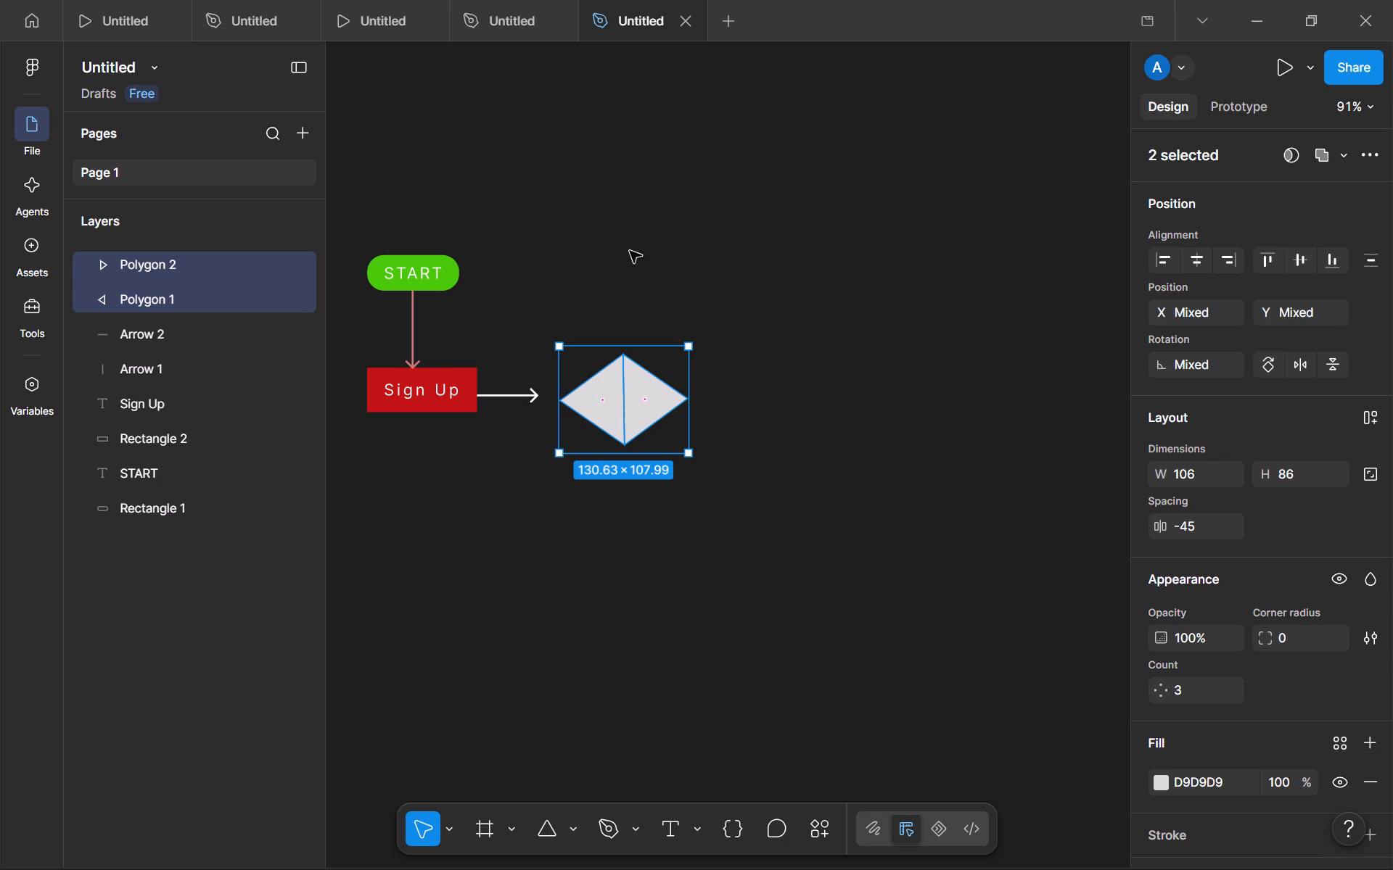
left_click(681, 231)
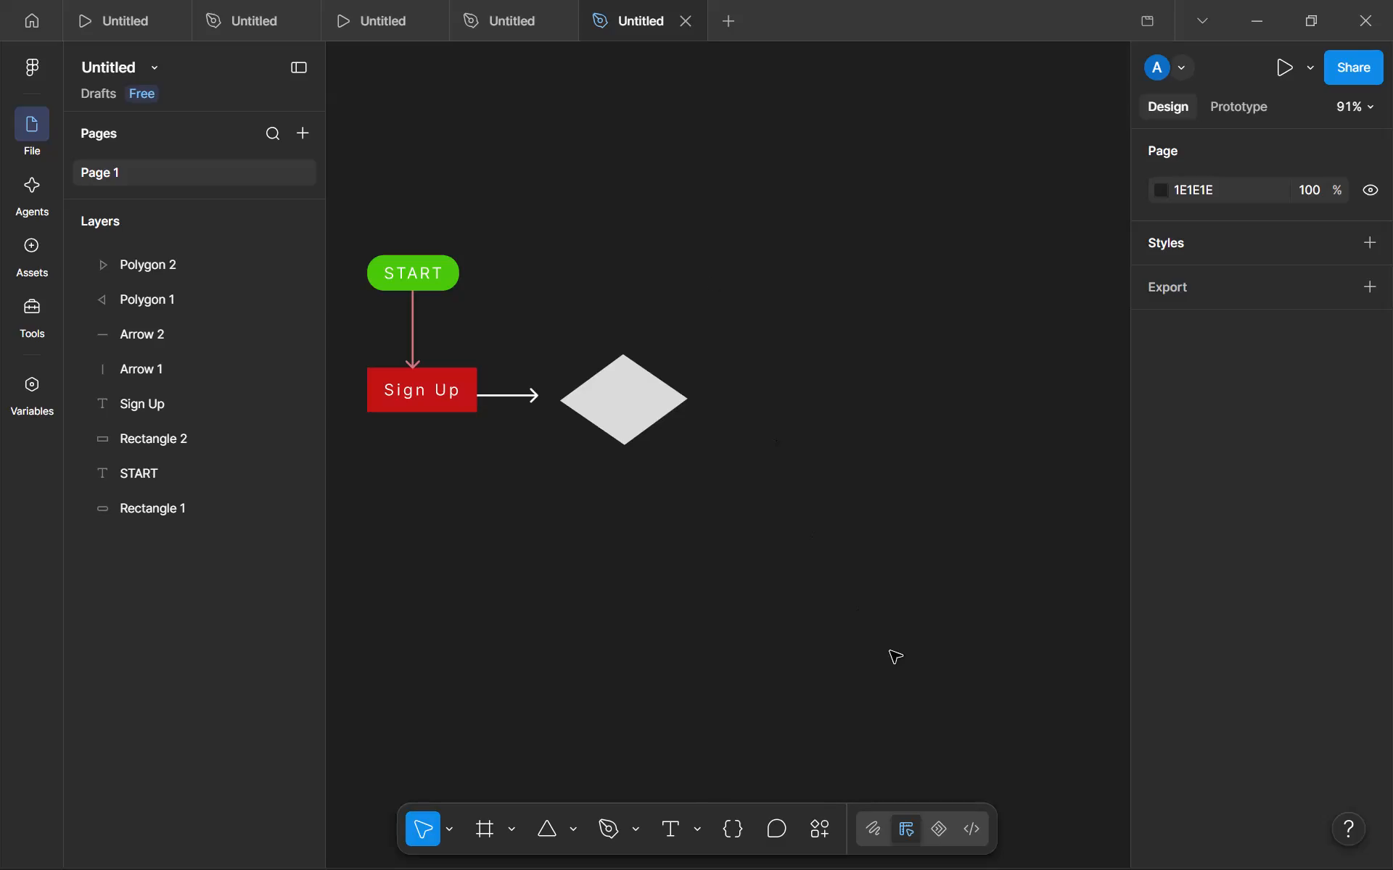
Fill the diamond's left triangle with dark purple 2D175F.
left_click(591, 417)
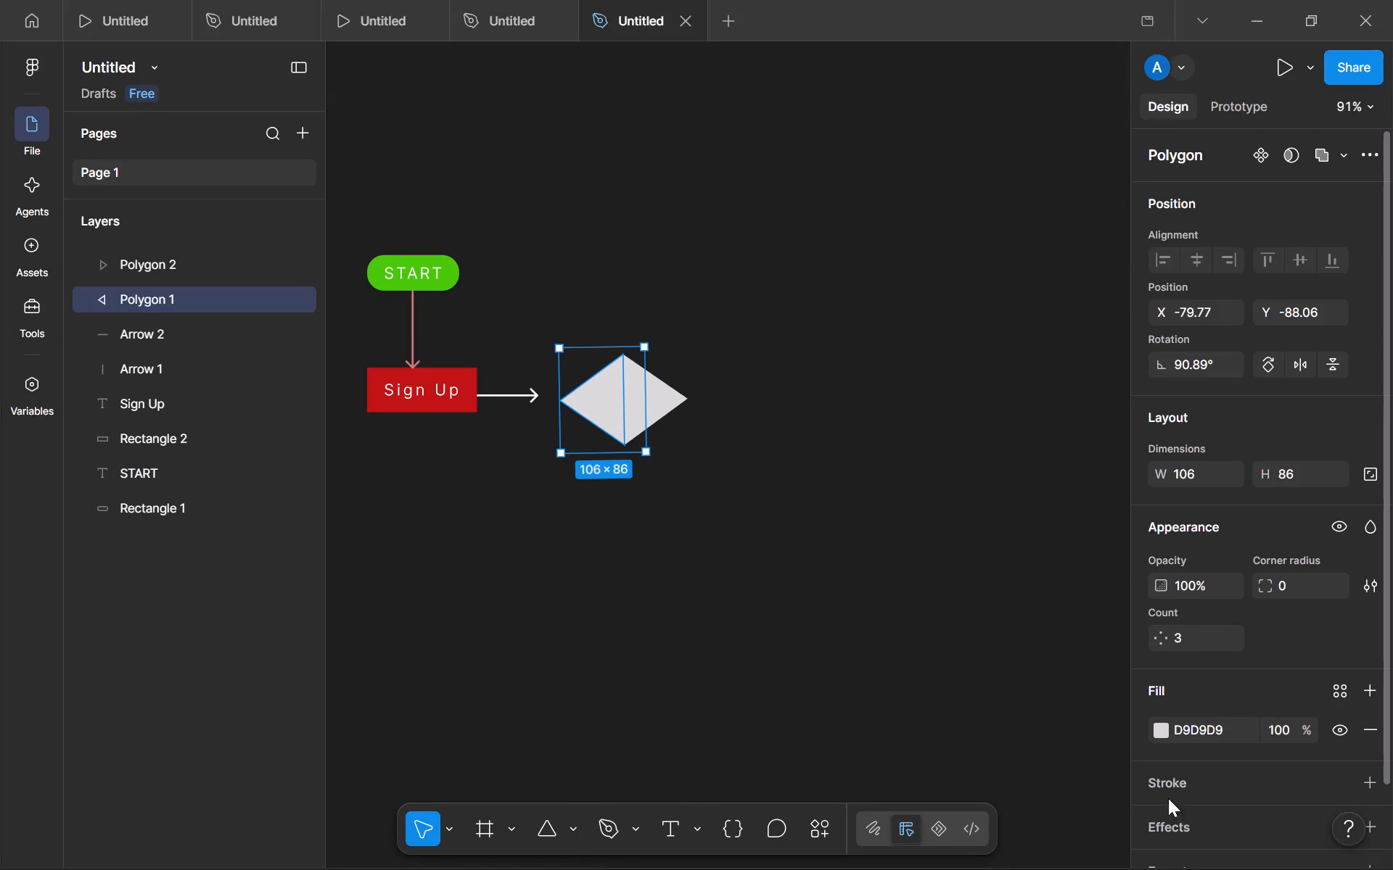
left_click(1165, 722)
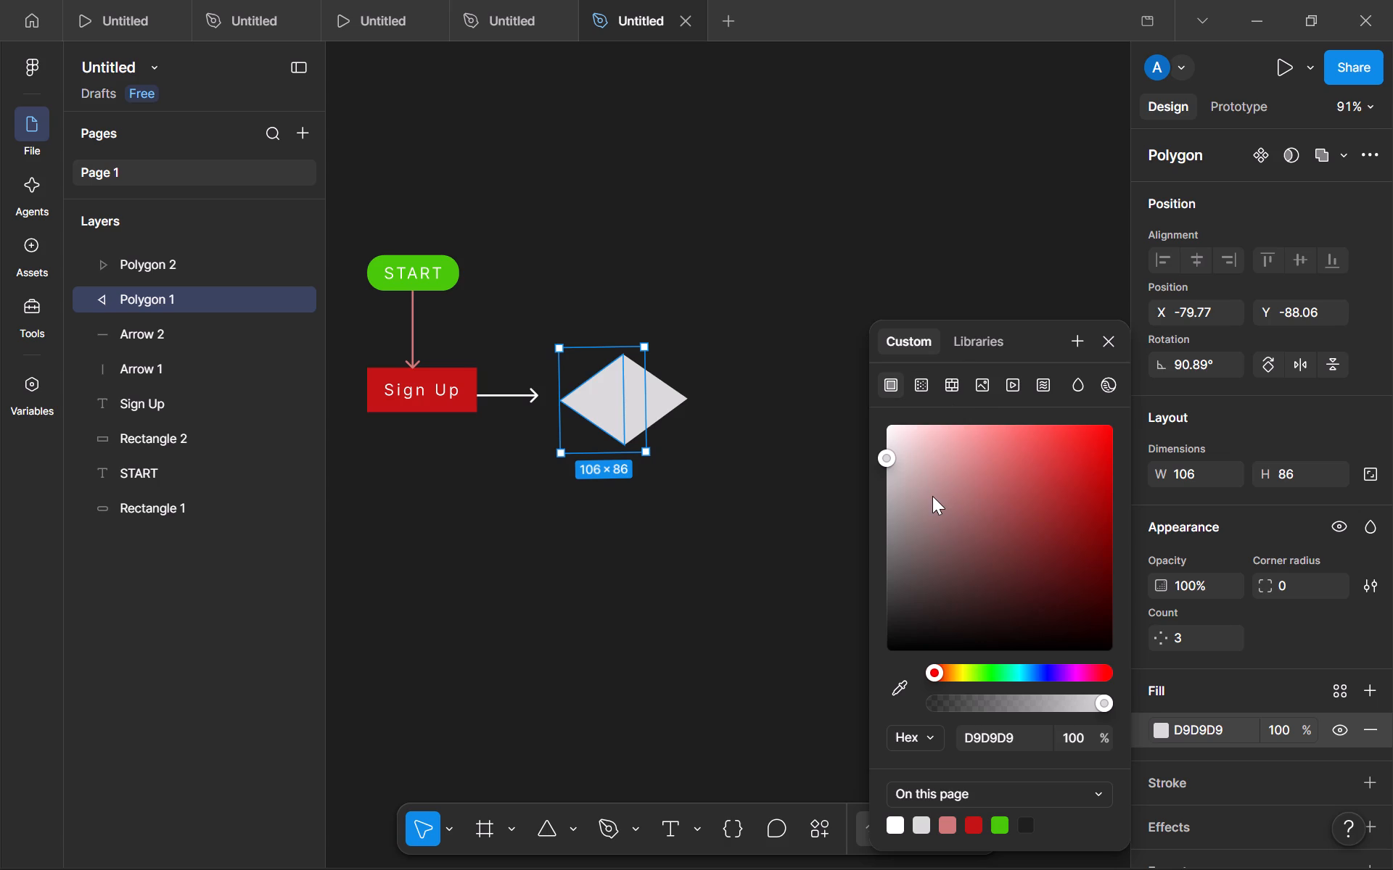
left_click(1056, 668)
left_click(1051, 475)
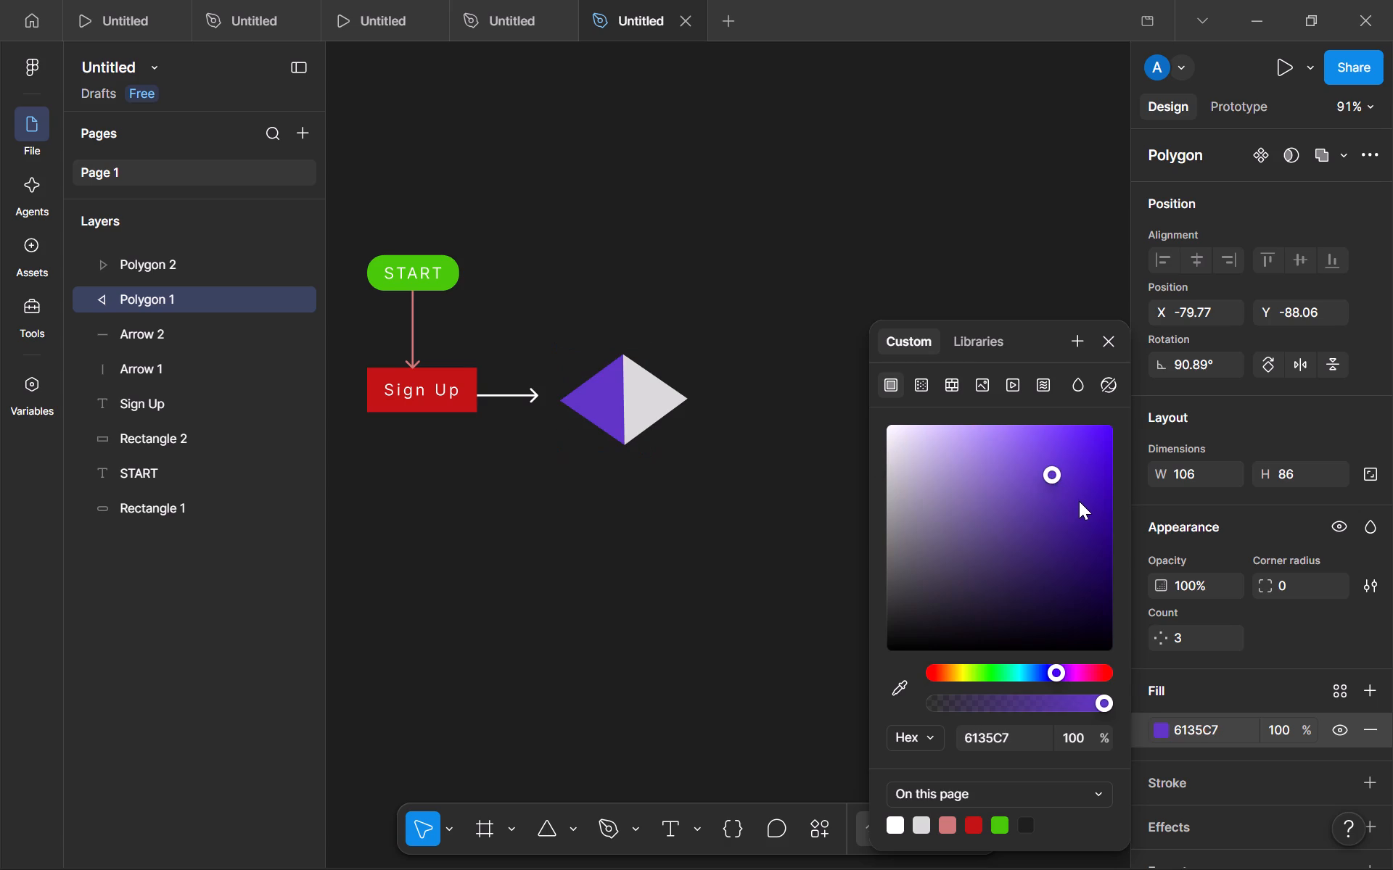
left_click(1079, 501)
left_click(1057, 567)
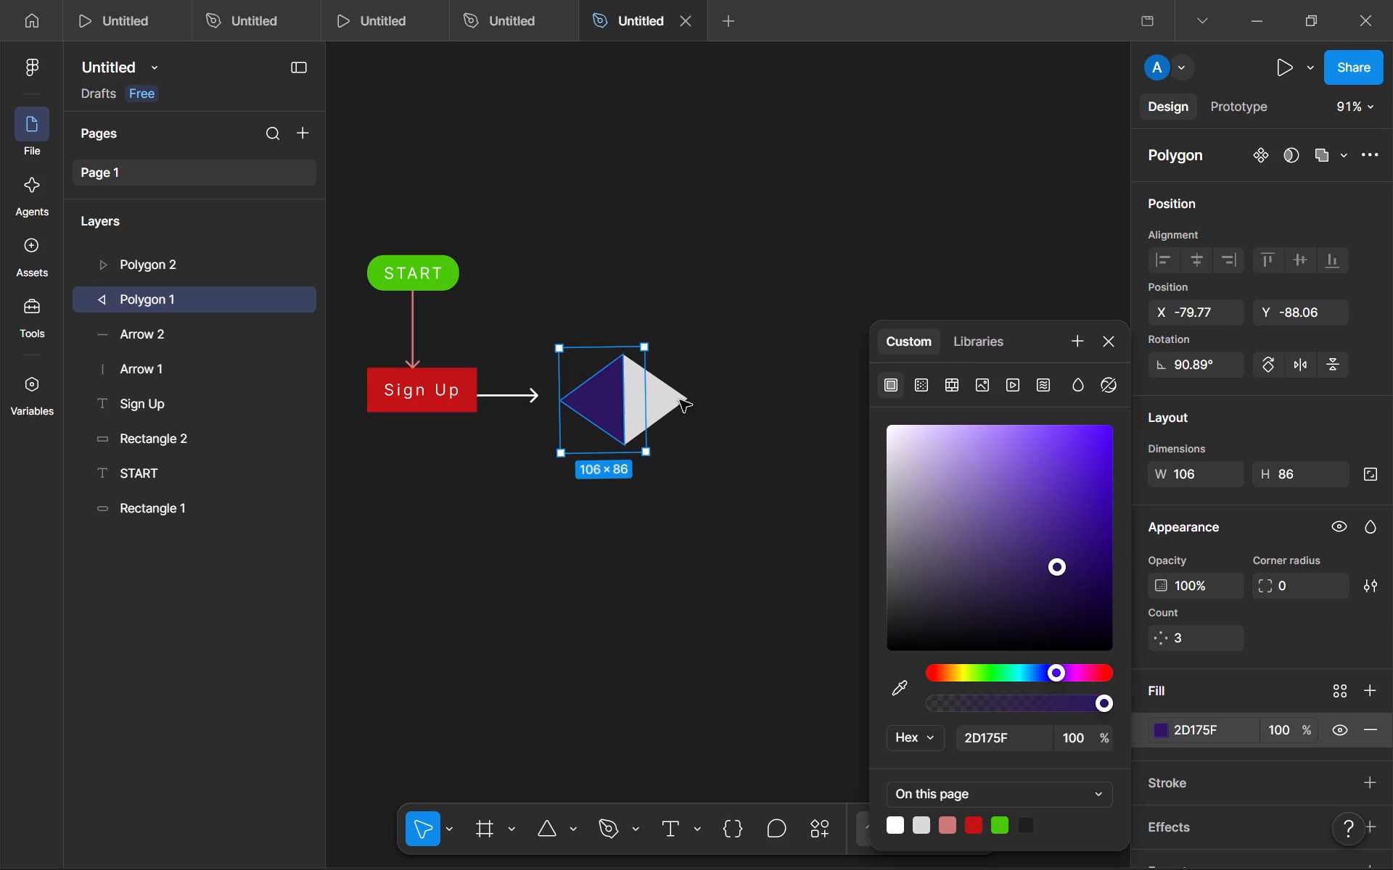
left_click(715, 415)
Fill the diamond's right triangle with the dark purple sampled from the left triangle.
left_click(673, 406)
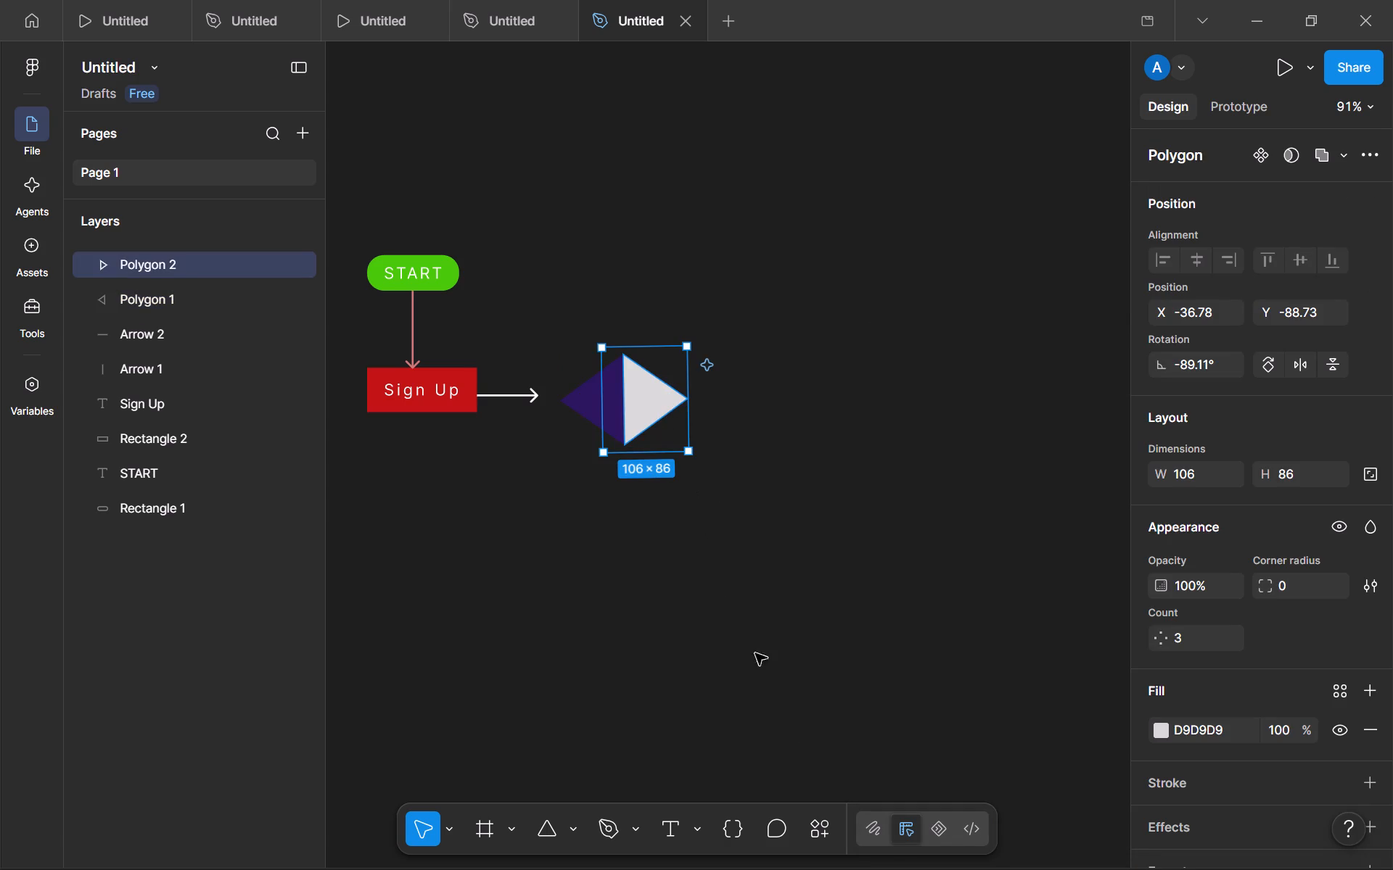
left_click(1167, 731)
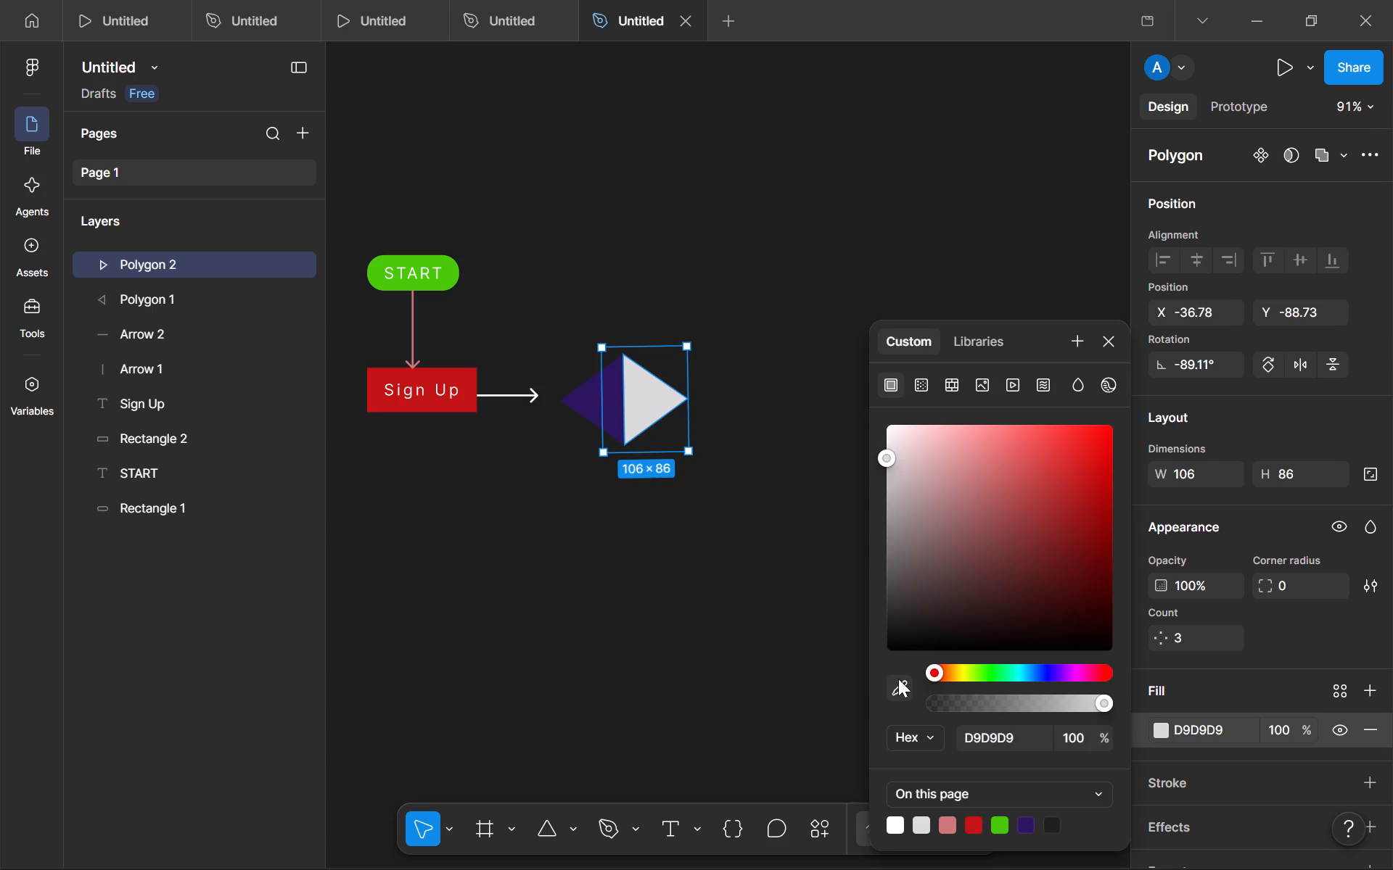
left_click(900, 681)
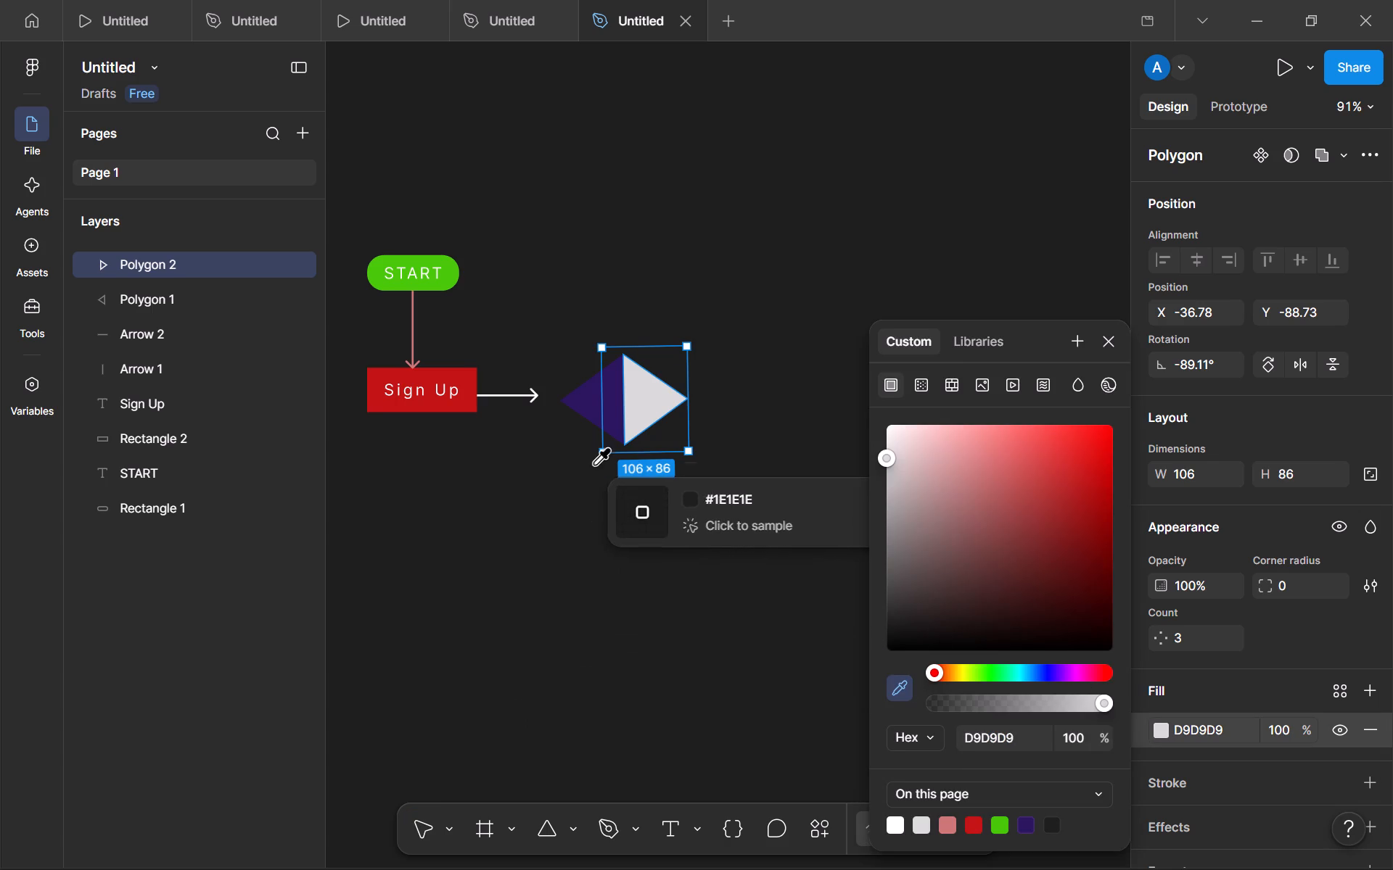
left_click(607, 403)
left_click(607, 542)
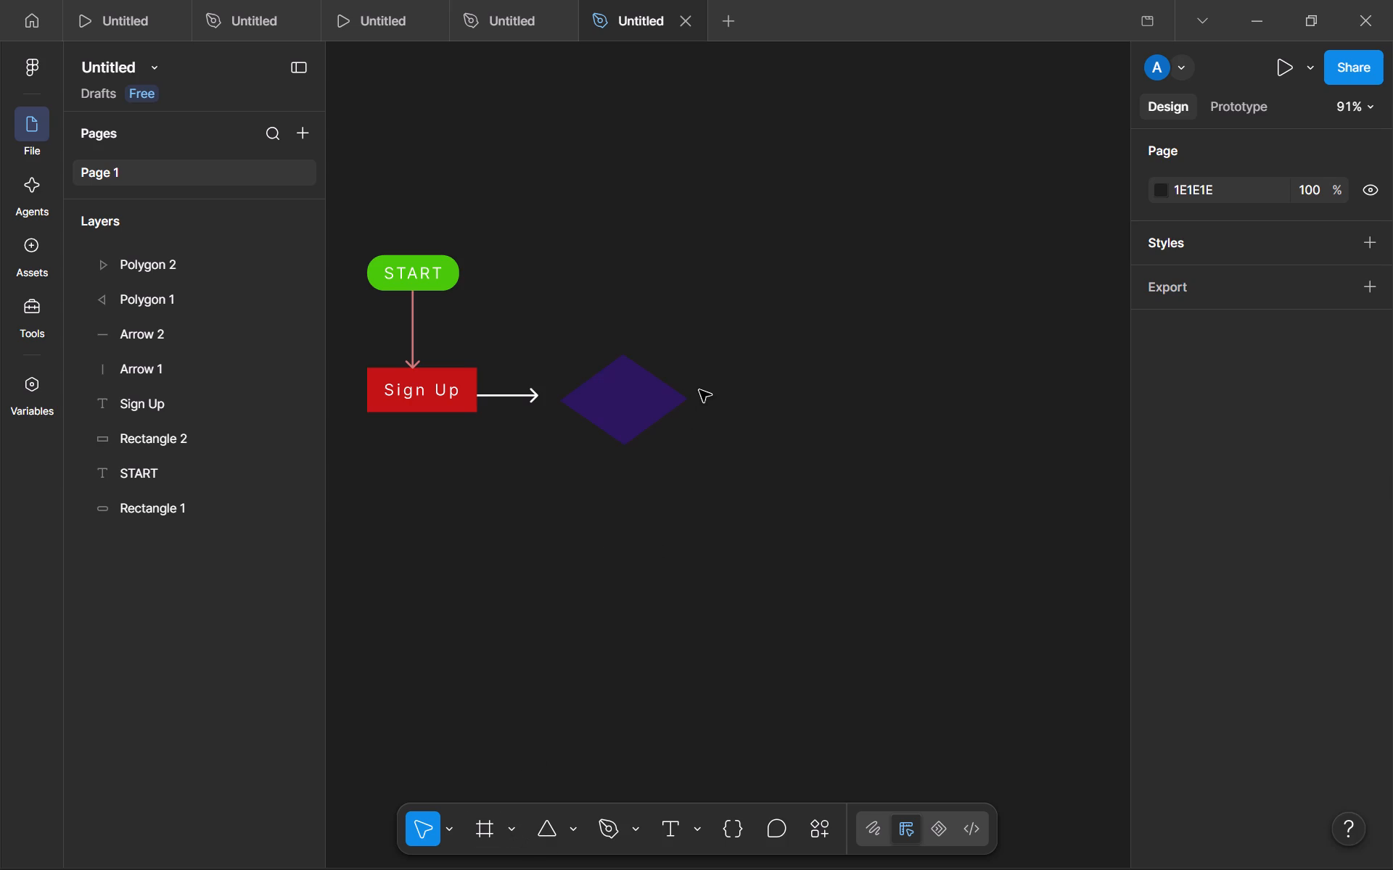
Start a text label inside the purple diamond.
left_click(667, 832)
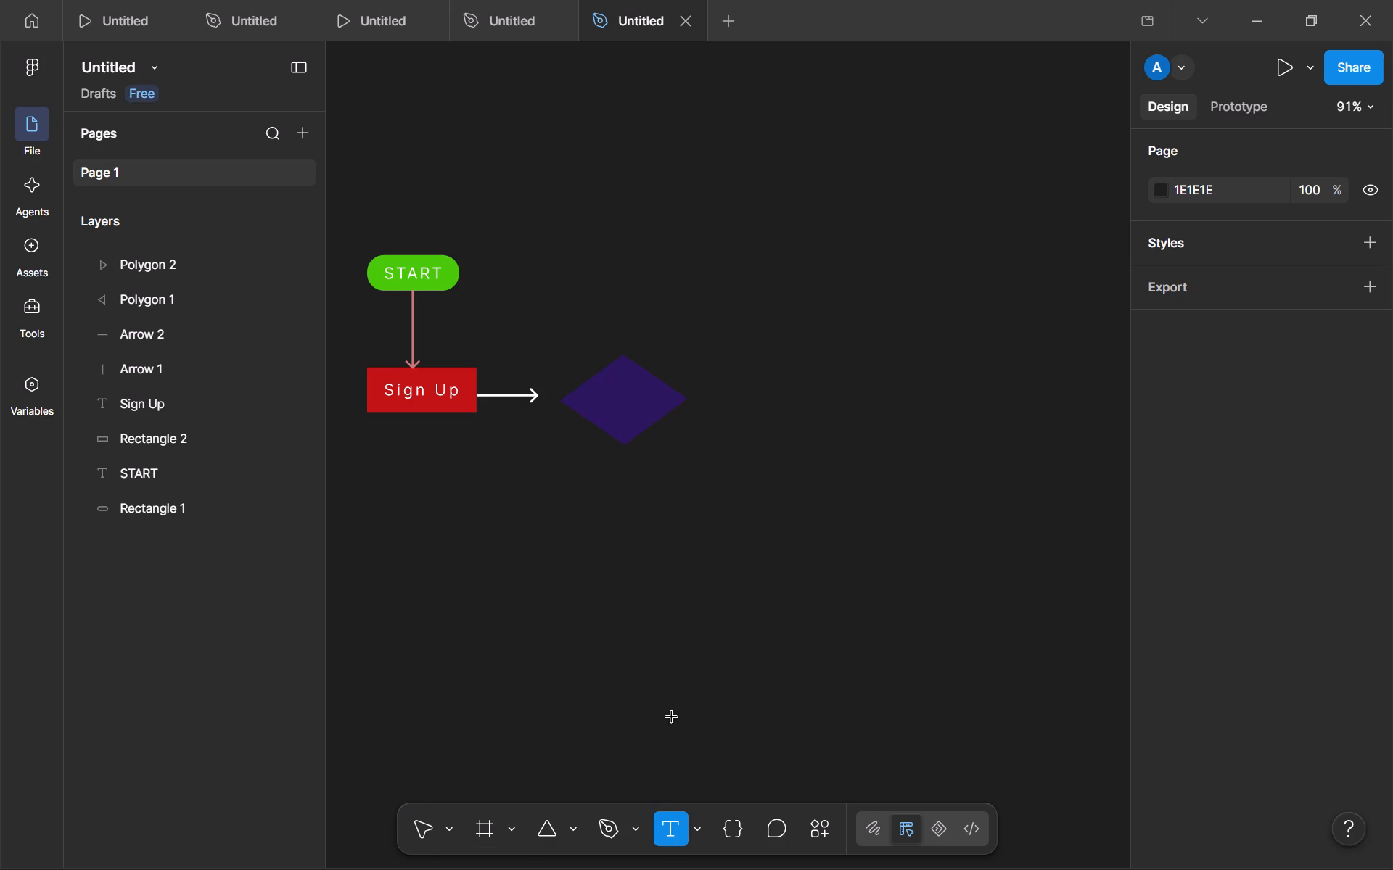
left_click(633, 423)
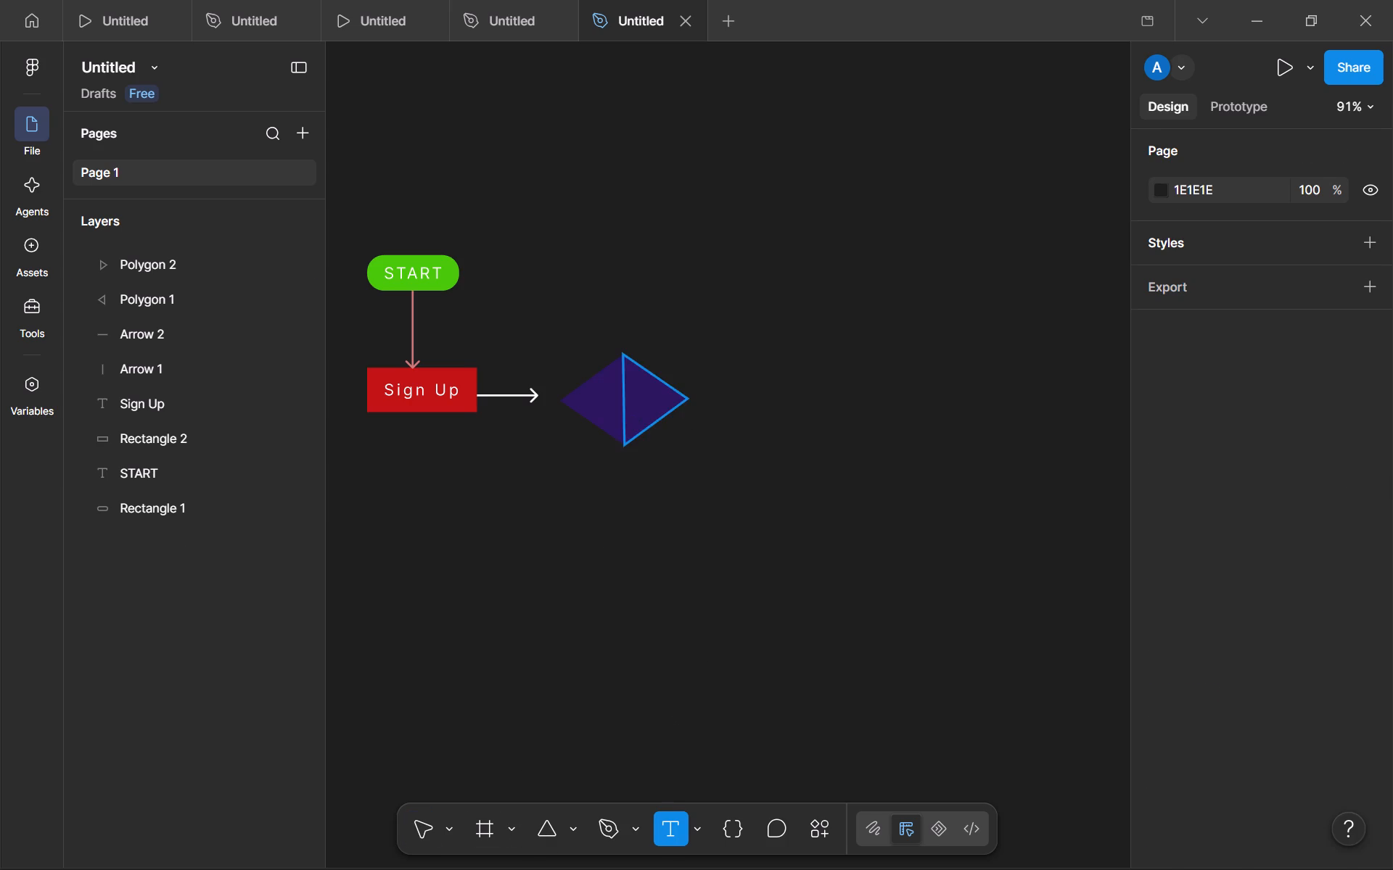
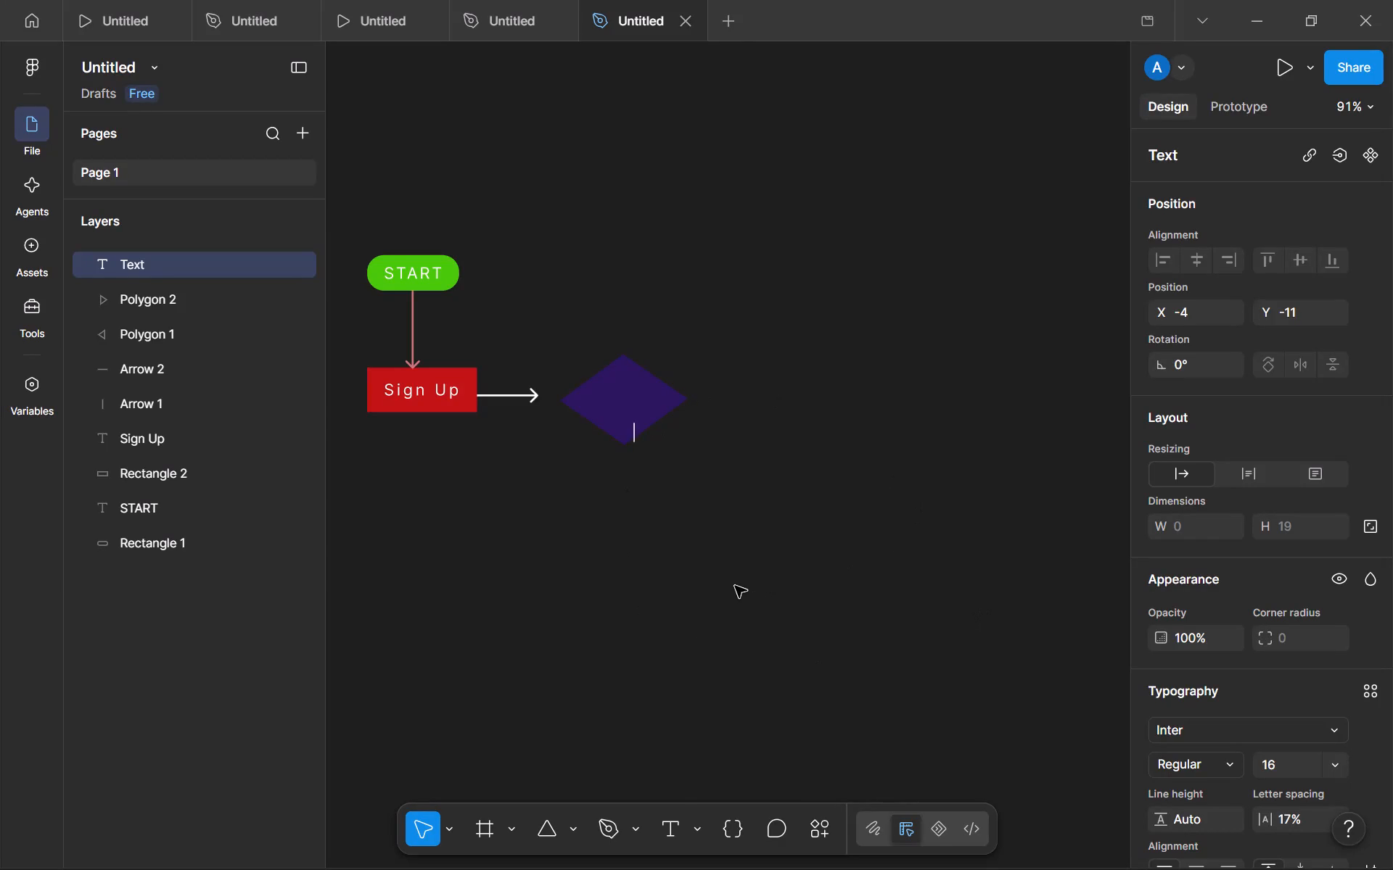
Restart the Text tool for placing the purple diamond's label.
left_click(674, 816)
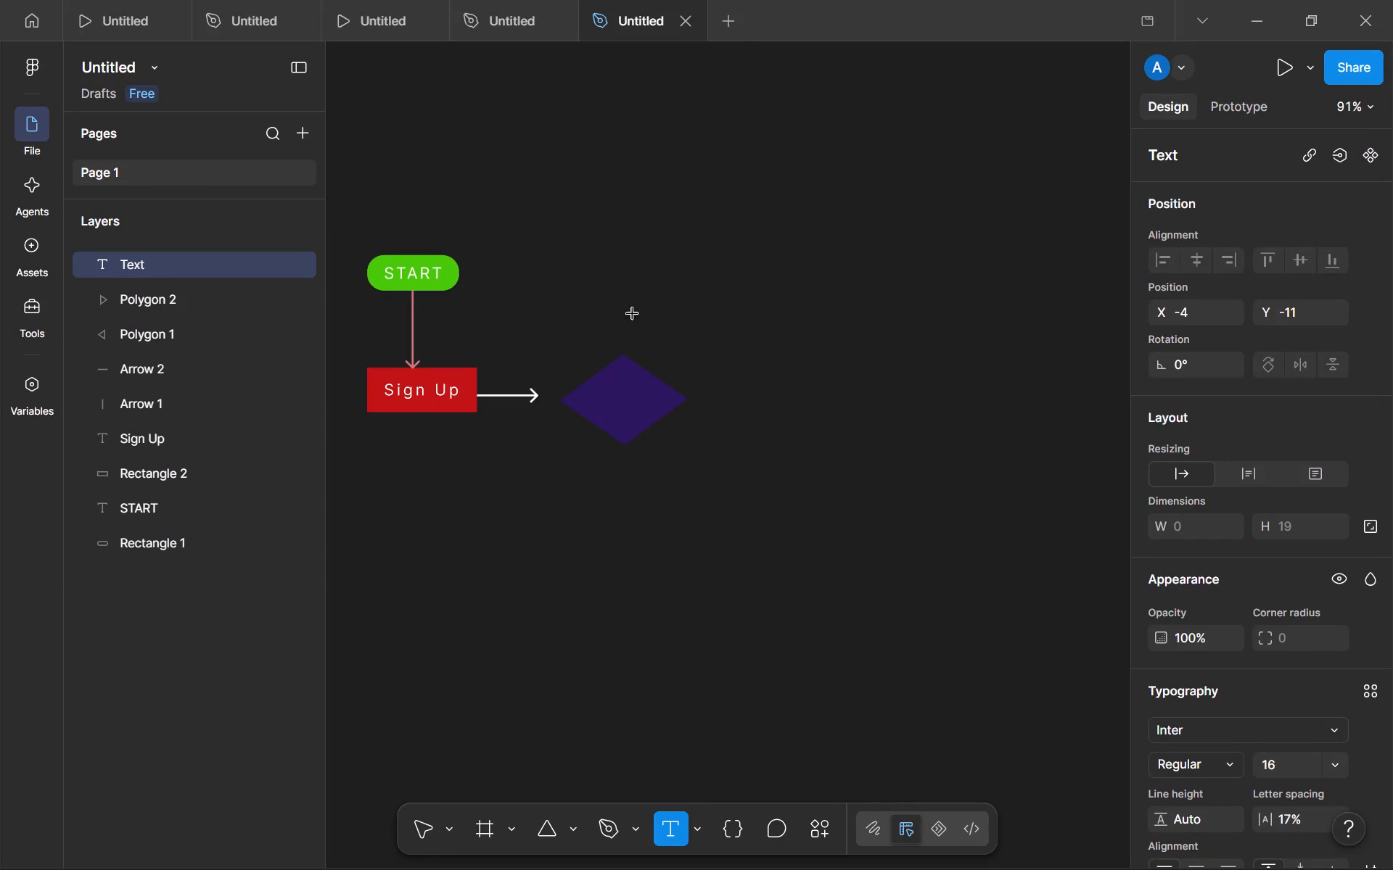
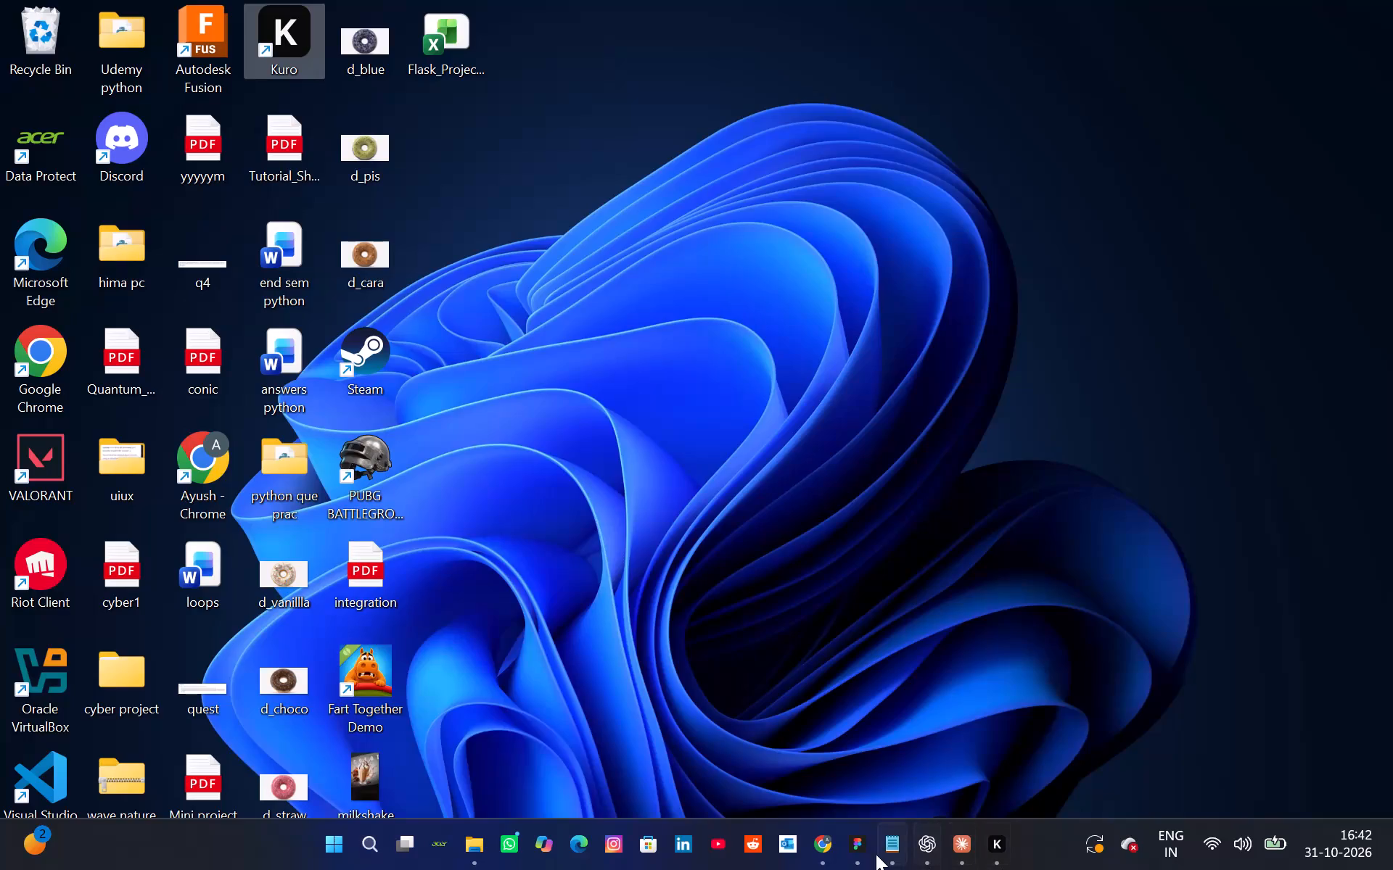
Switch back to Figma to return to the flowchart.
left_click(857, 853)
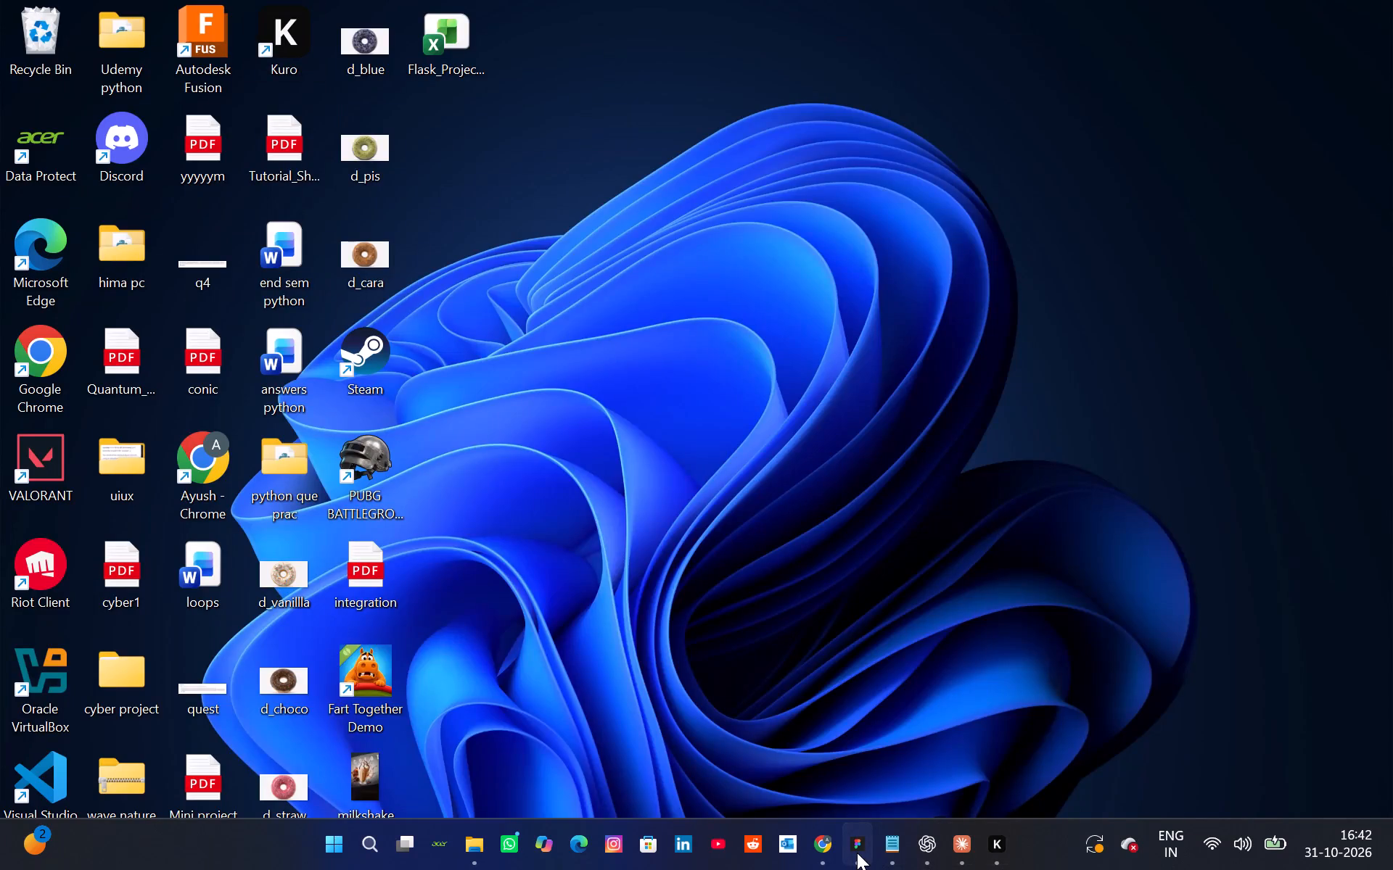
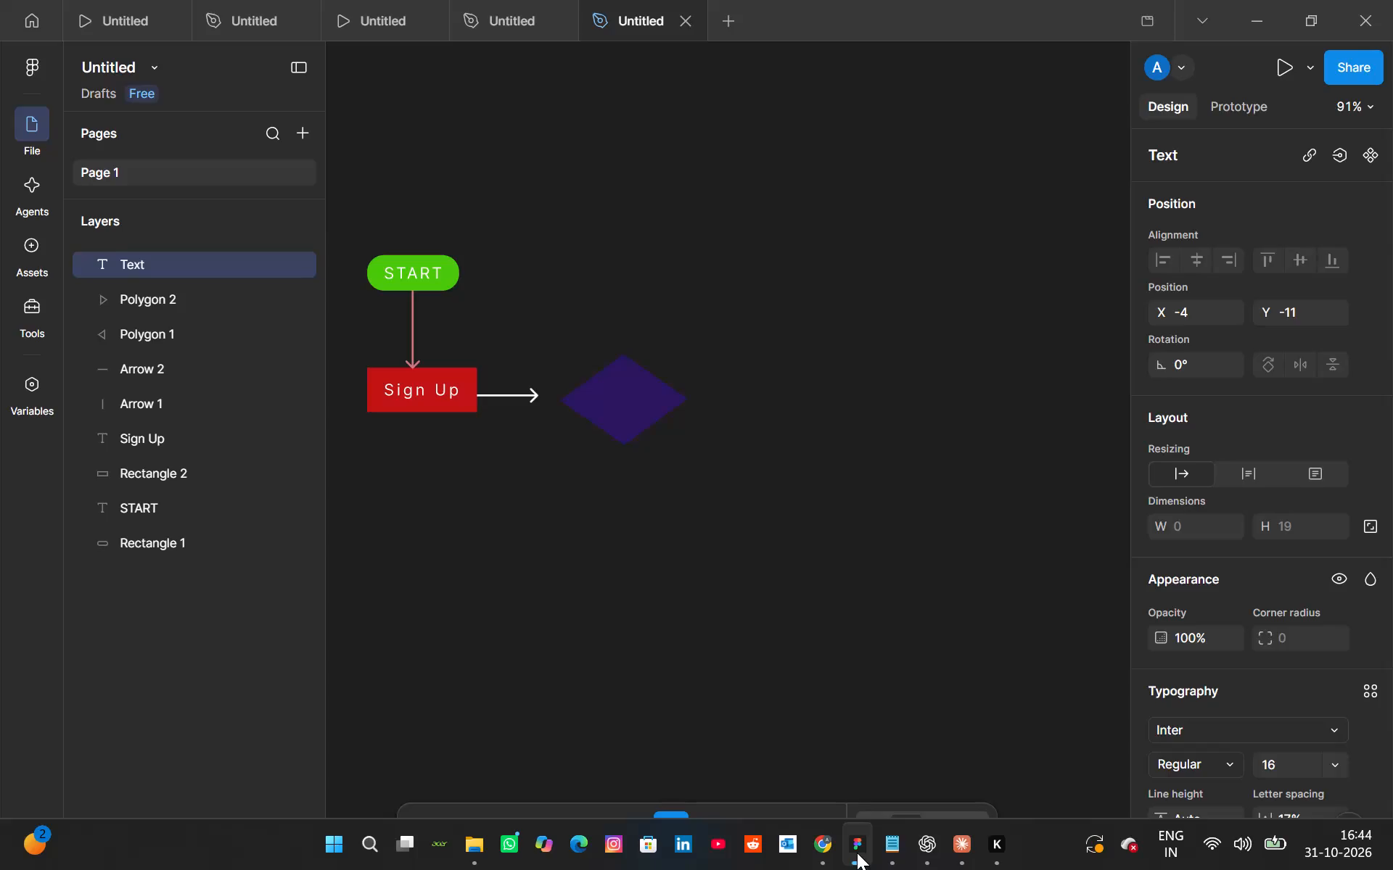
Complete the decision diamond's label text as "Already Existed".
type("lre")
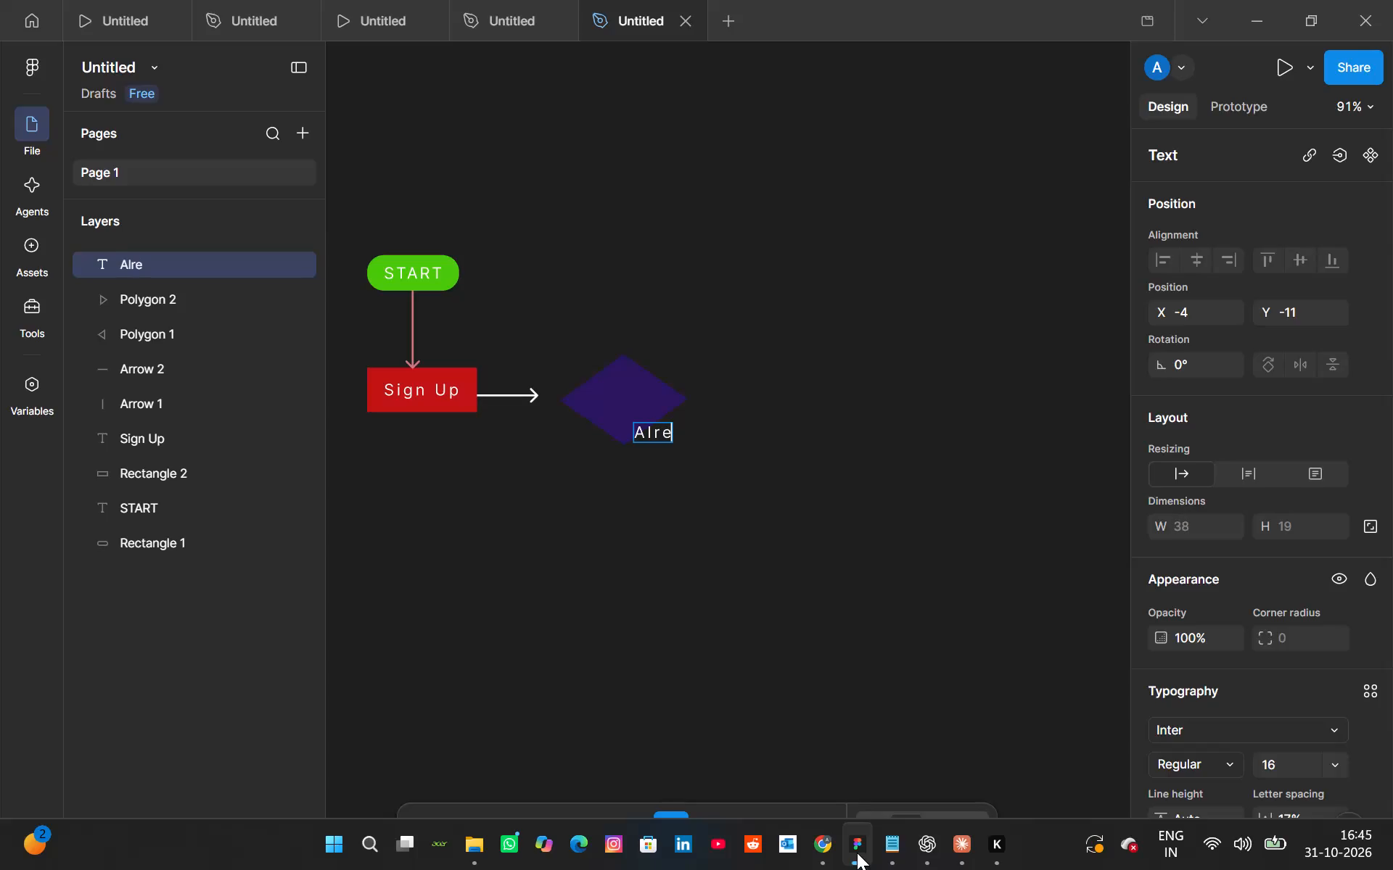
type("ady")
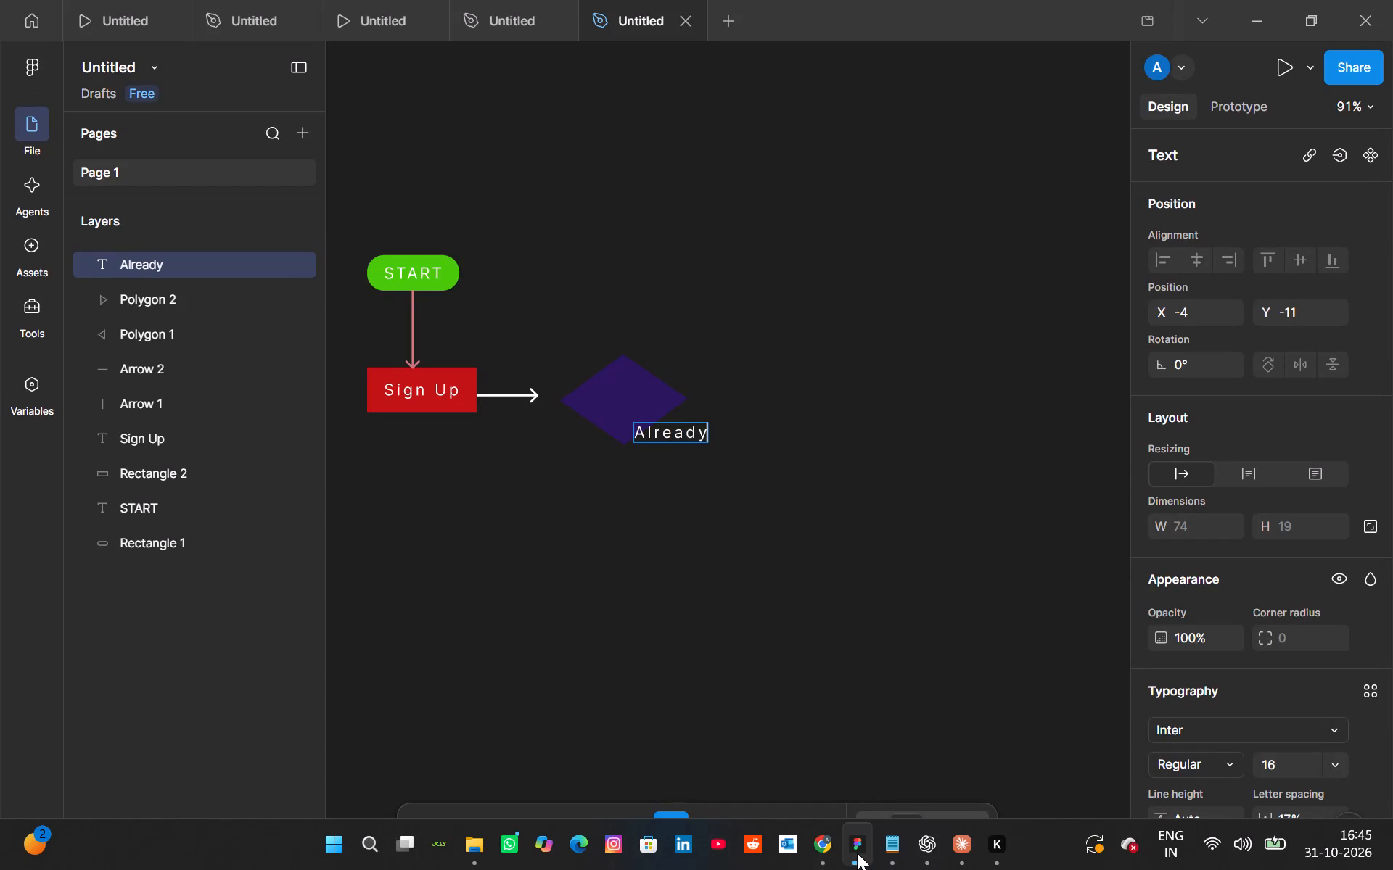
key("space")
type("Ex")
type("isted")
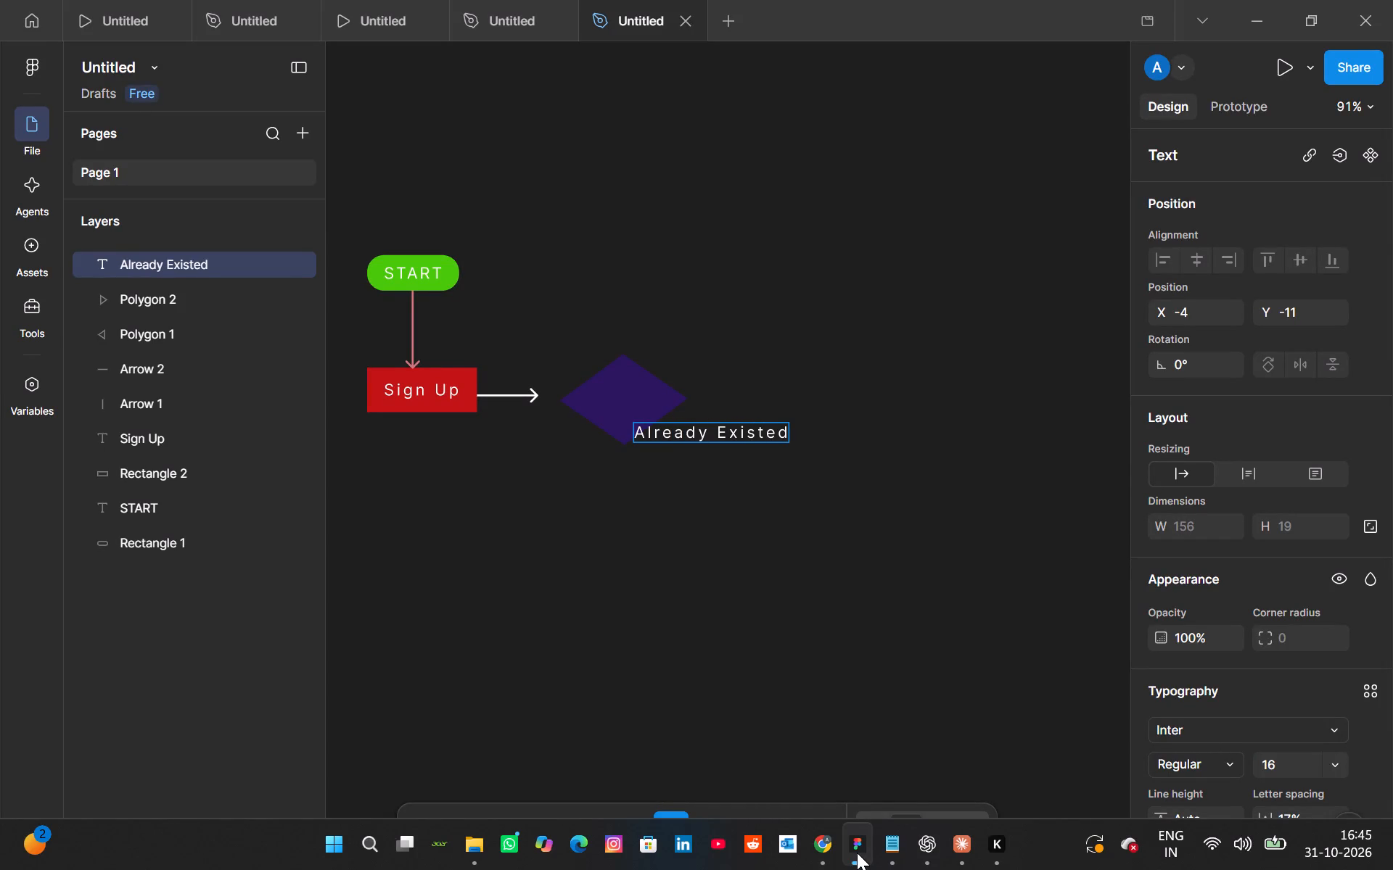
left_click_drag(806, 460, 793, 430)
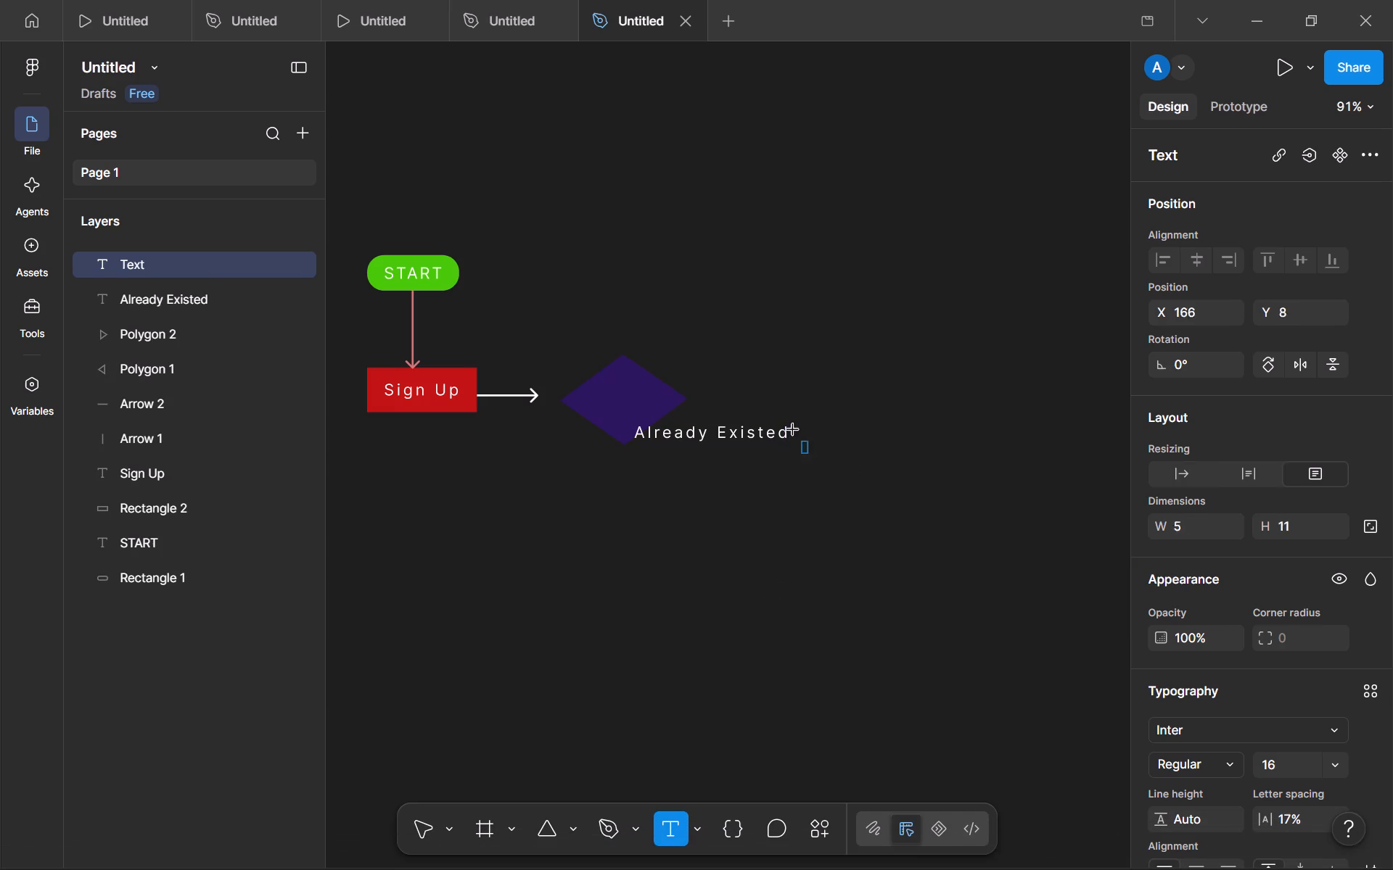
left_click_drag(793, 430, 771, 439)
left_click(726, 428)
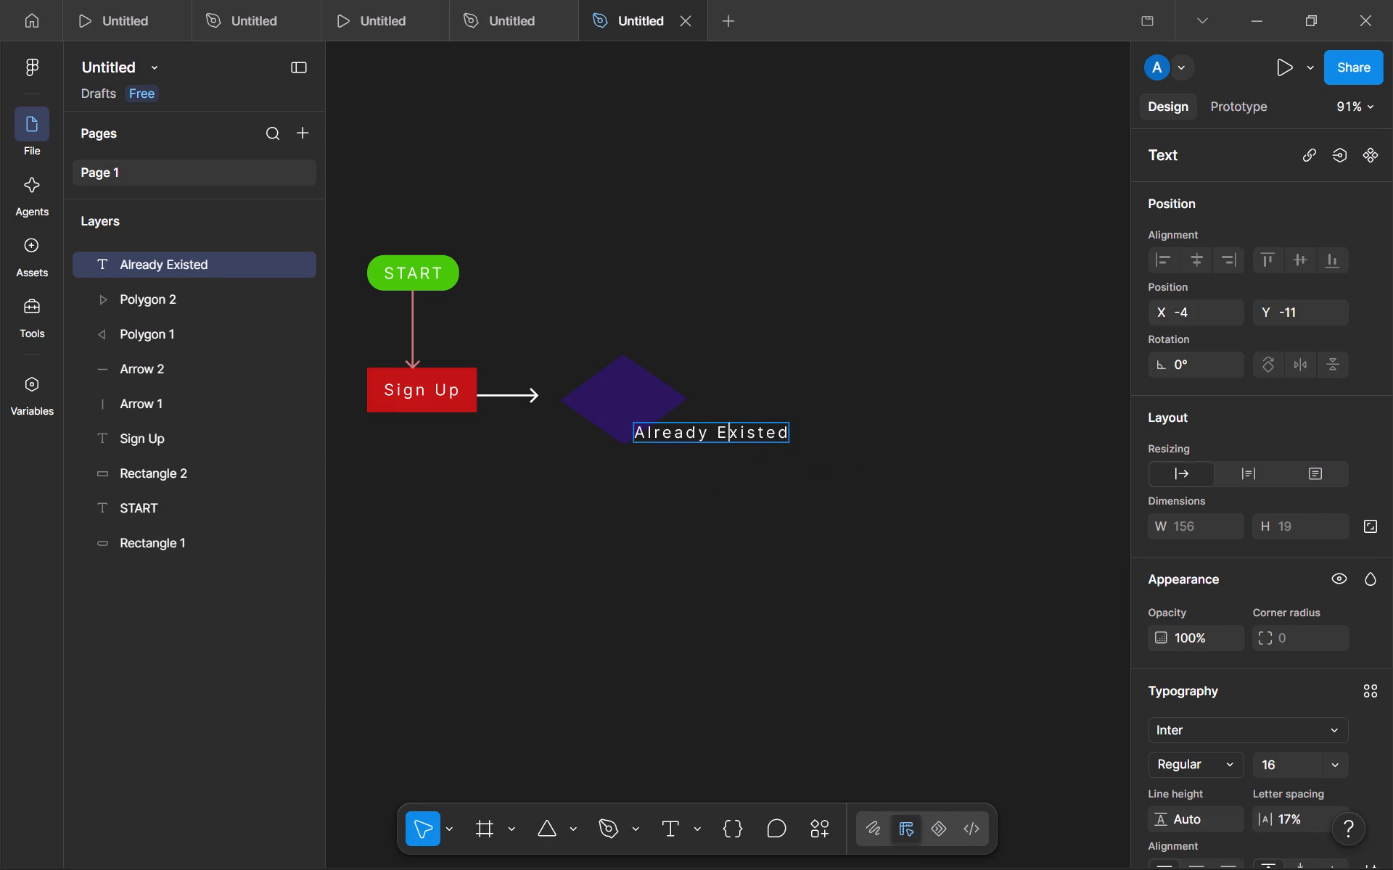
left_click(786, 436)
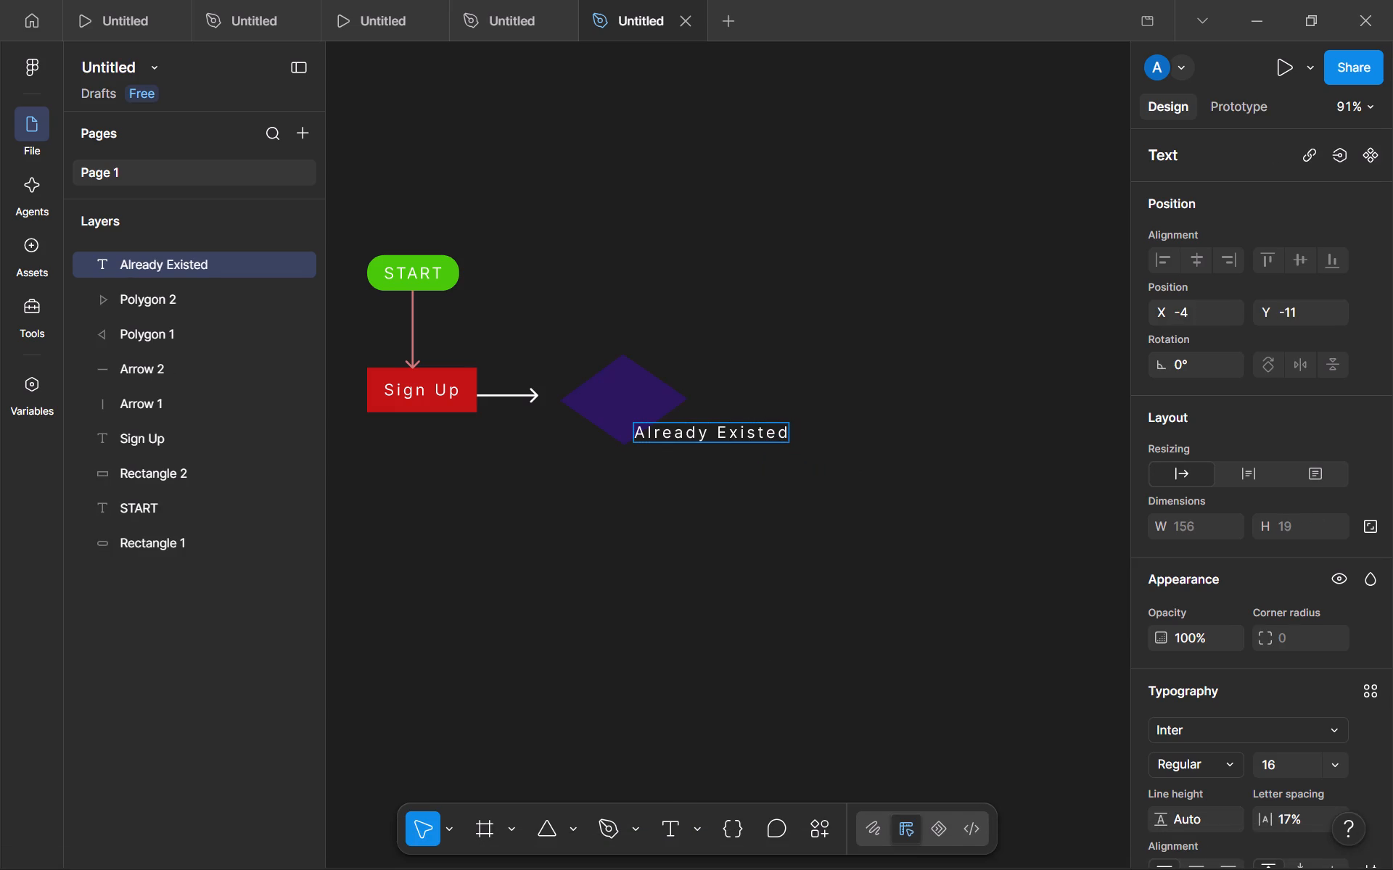
Narrow the "Already Existed" text box to 78 wide so it wraps onto two lines, and centre it on the purple diamond.
left_click(793, 434)
left_click_drag(793, 434, 711, 442)
left_click_drag(673, 442, 613, 409)
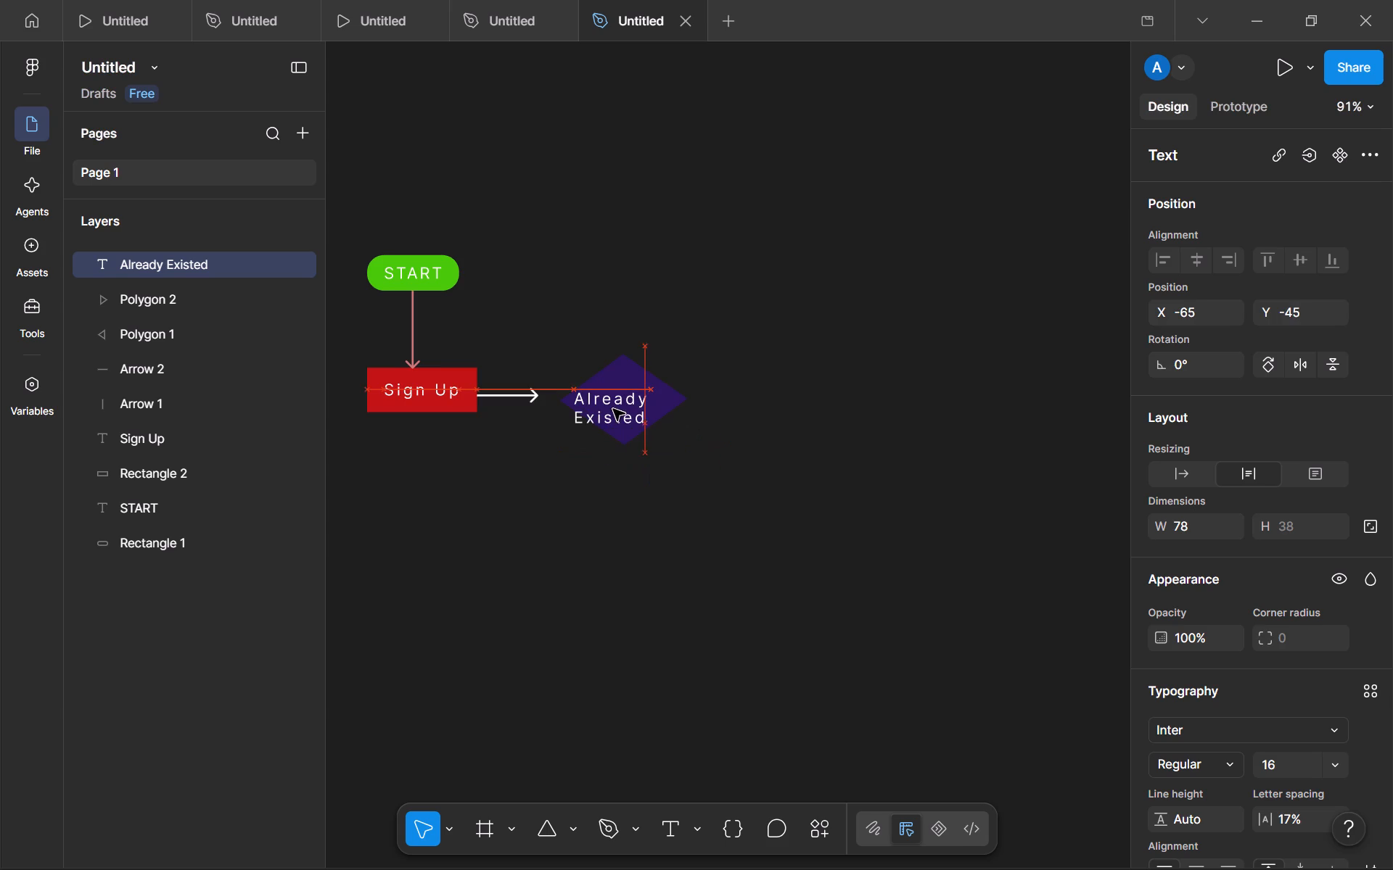
left_click_drag(613, 409, 628, 404)
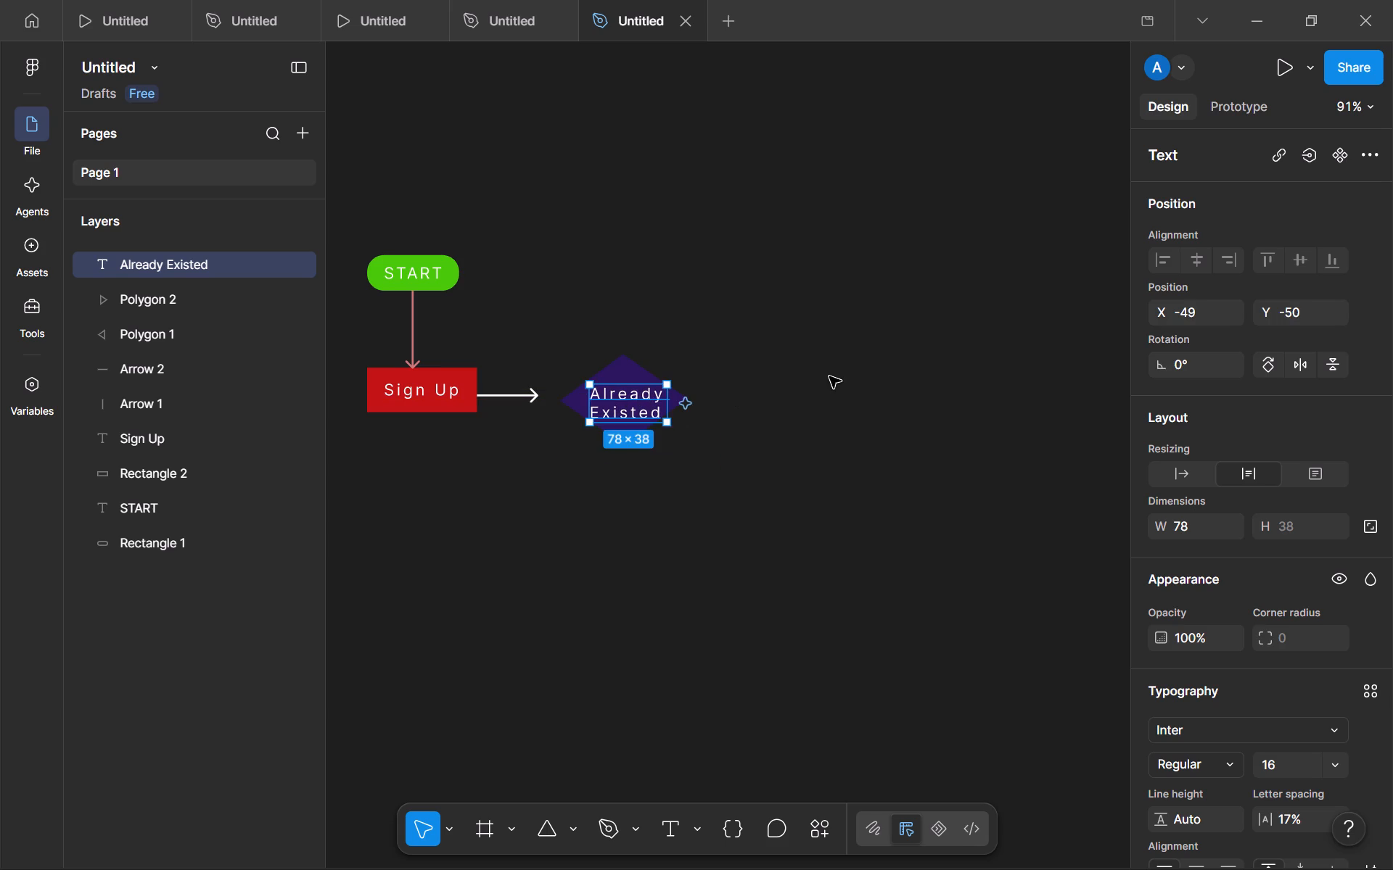
left_click(829, 376)
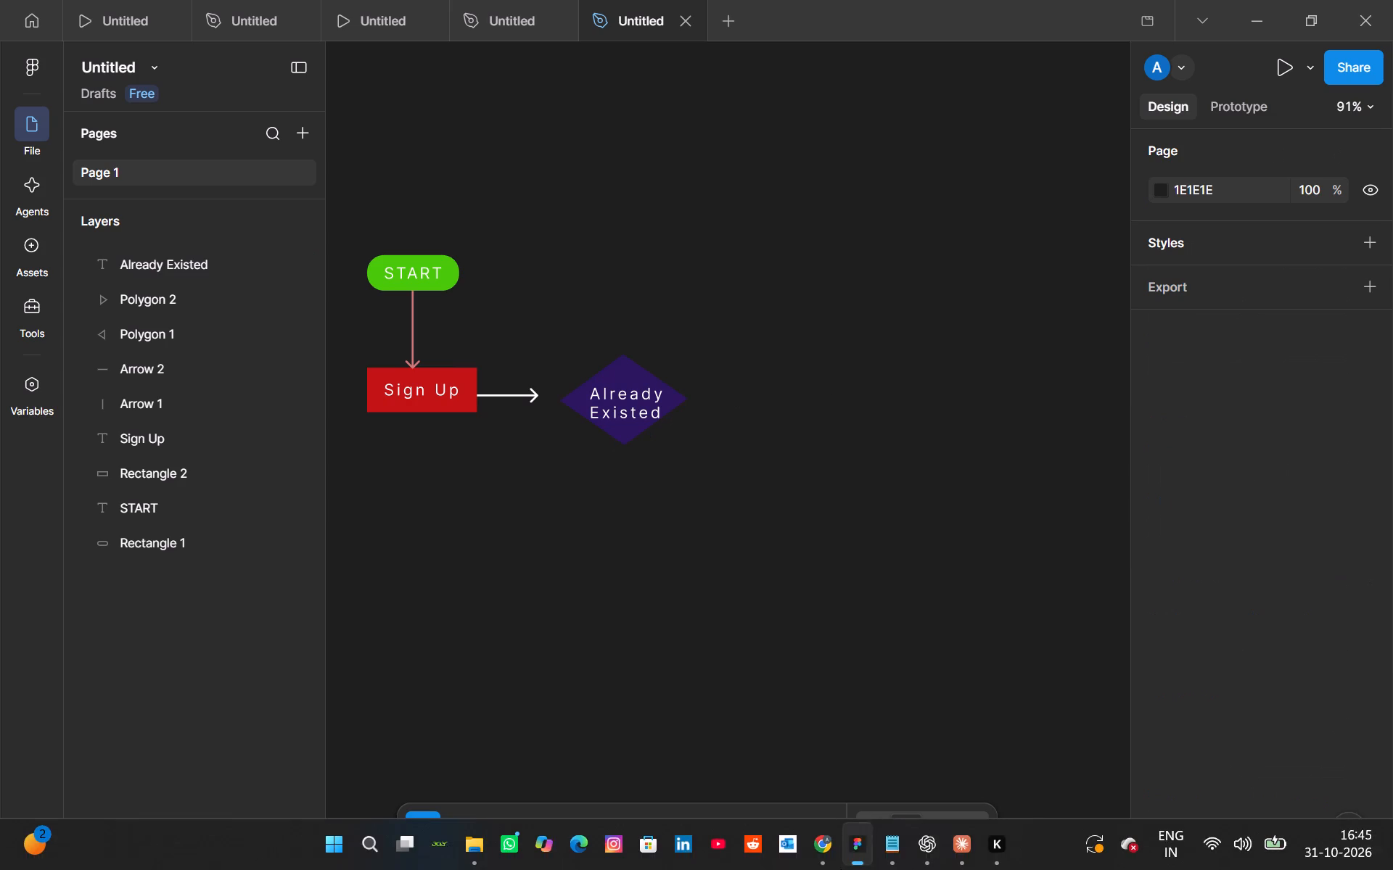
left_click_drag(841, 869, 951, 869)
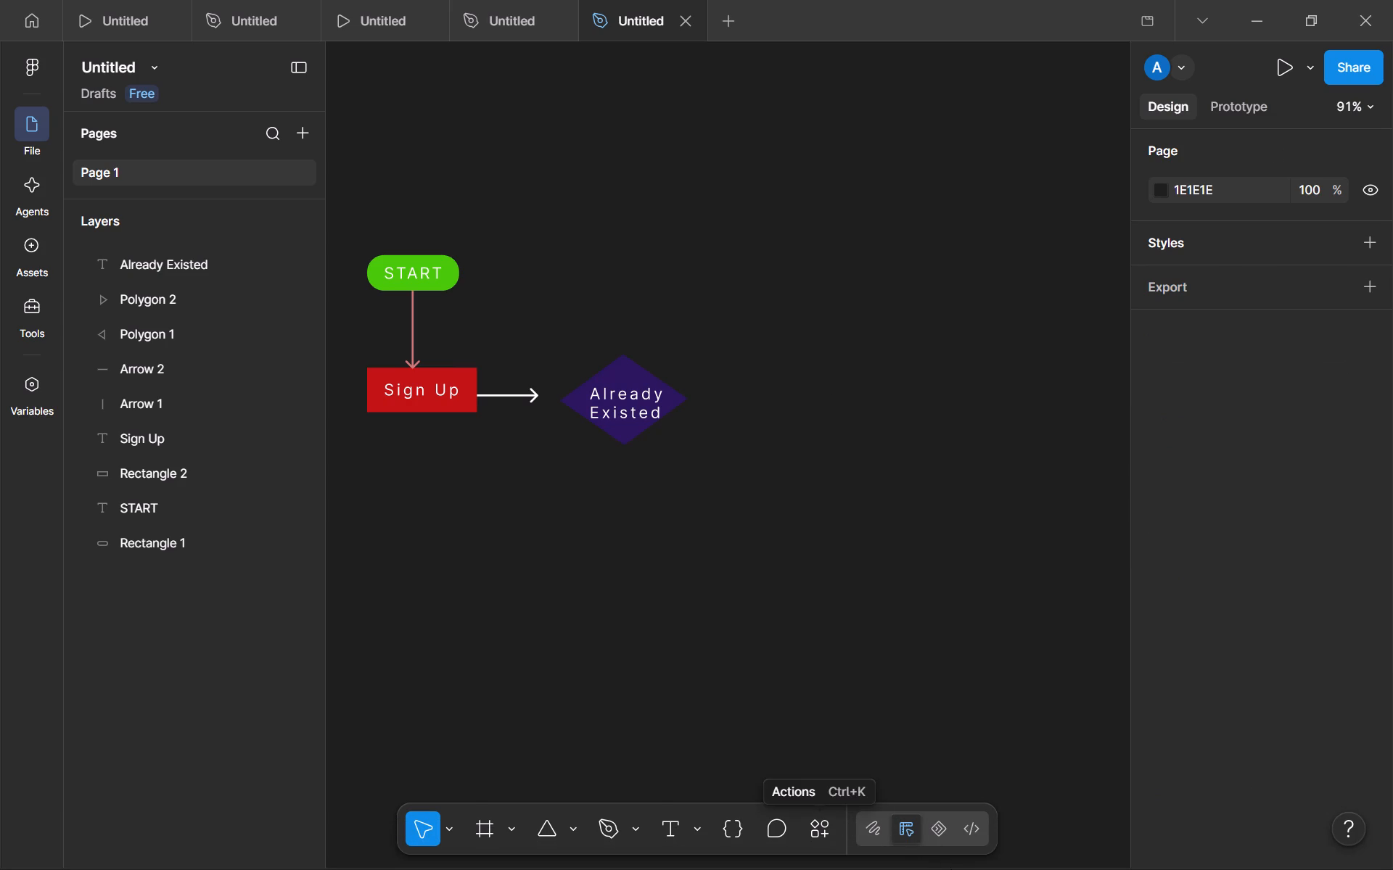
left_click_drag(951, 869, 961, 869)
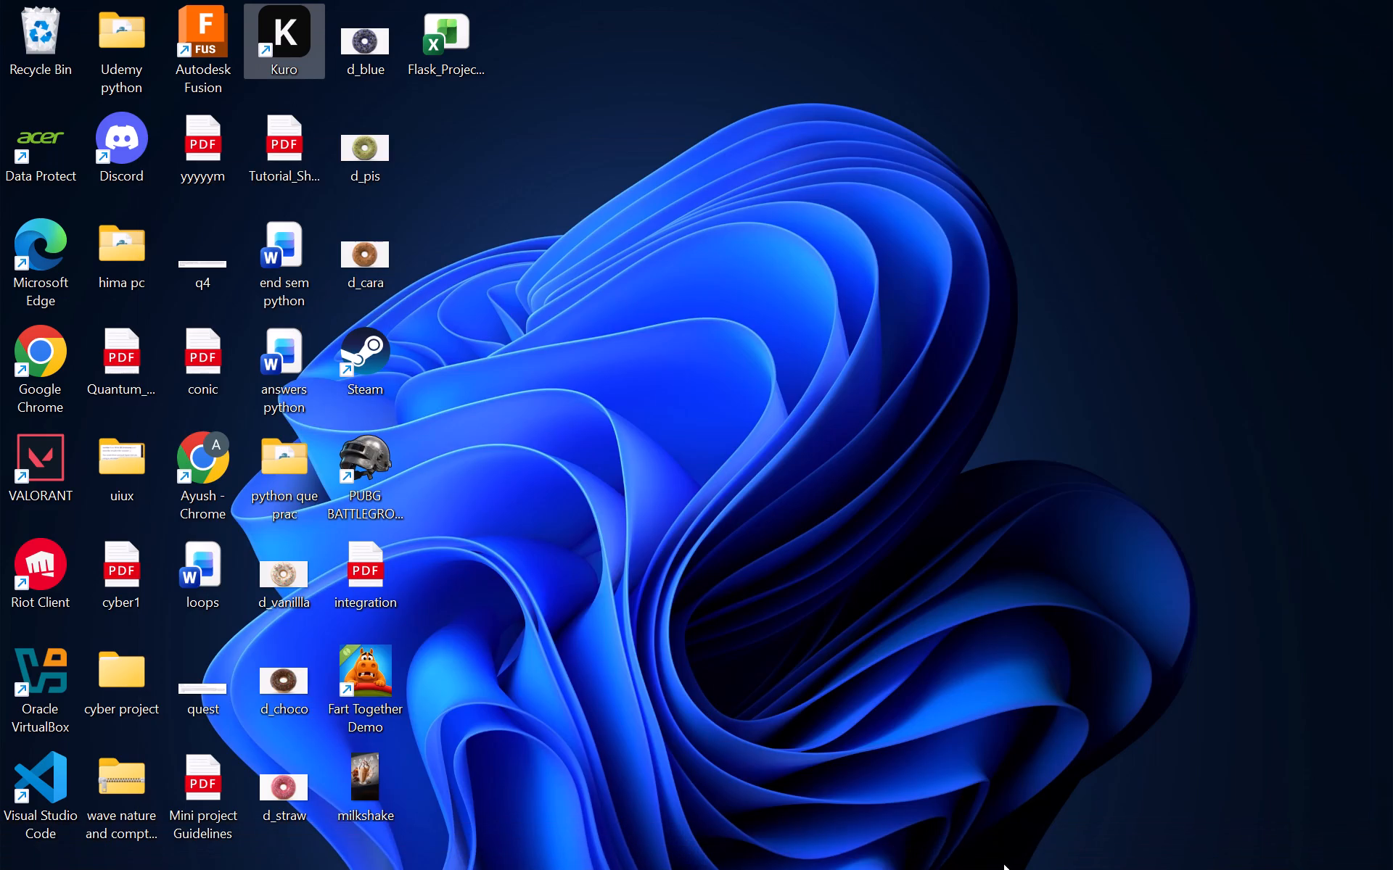
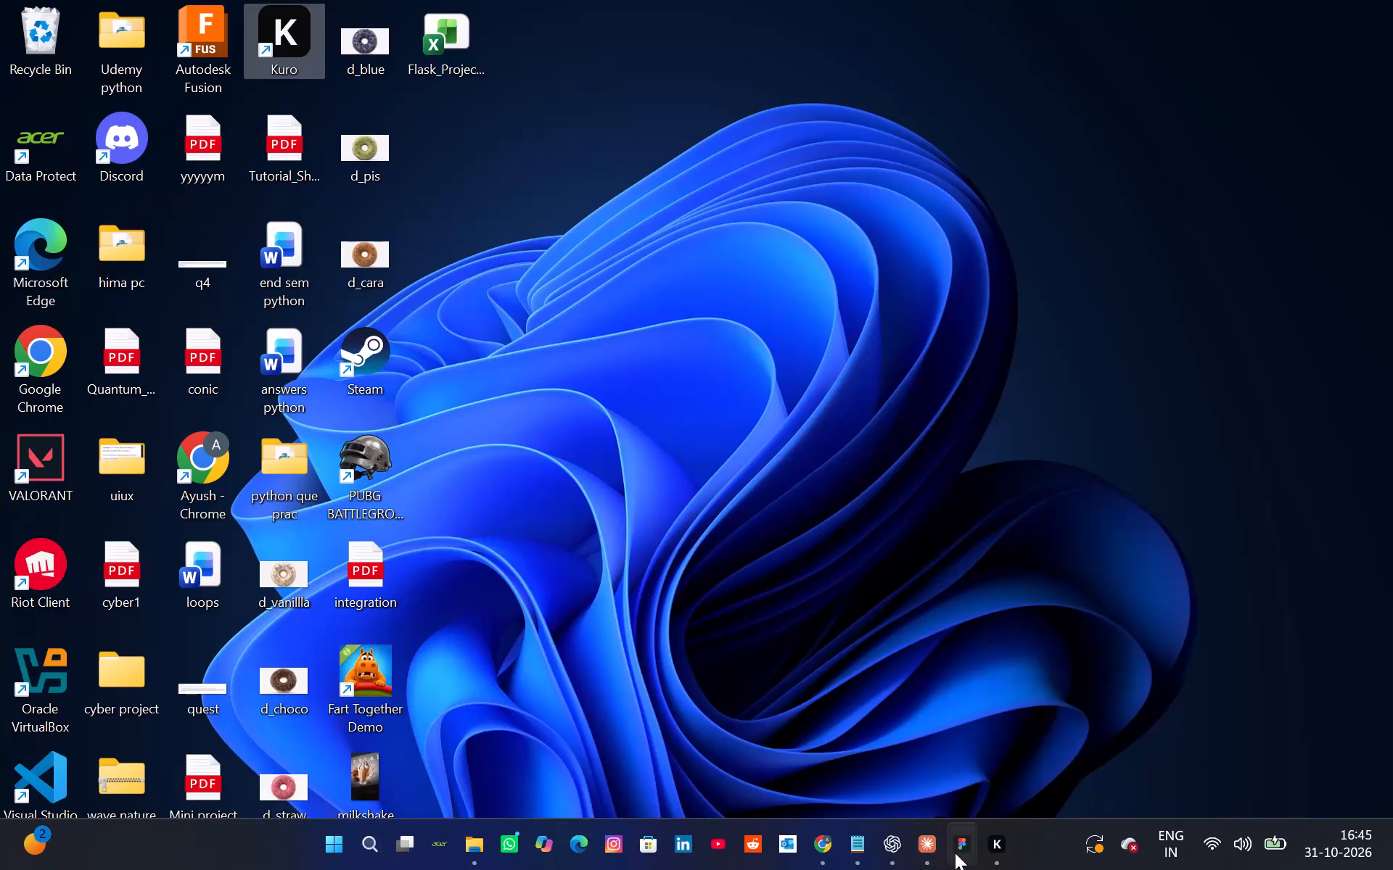
Switch to the flowchart file in Figma and activate the Arrow tool to draw another connector.
left_click(955, 853)
left_click(620, 498)
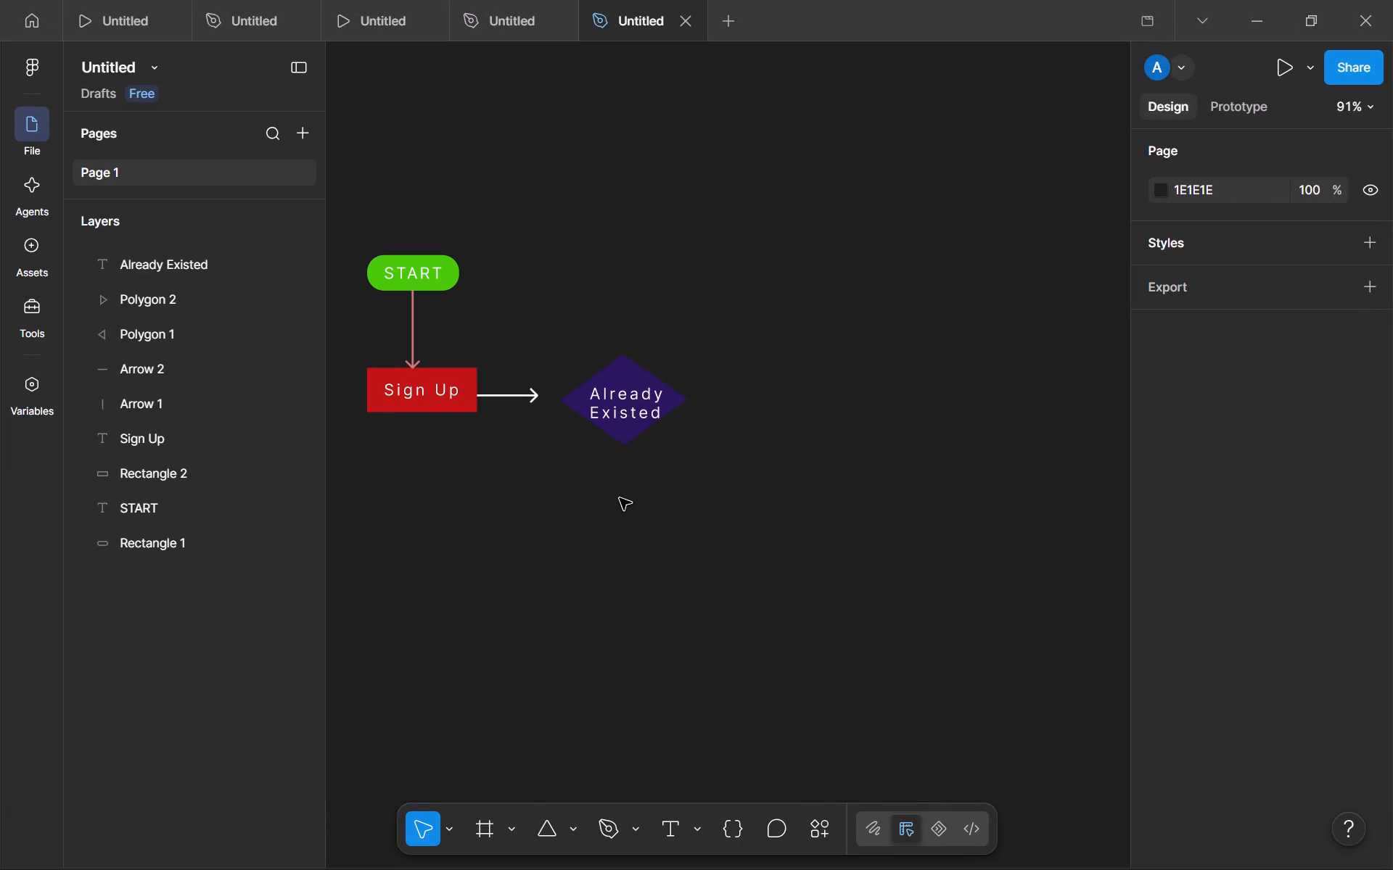
left_click(448, 818)
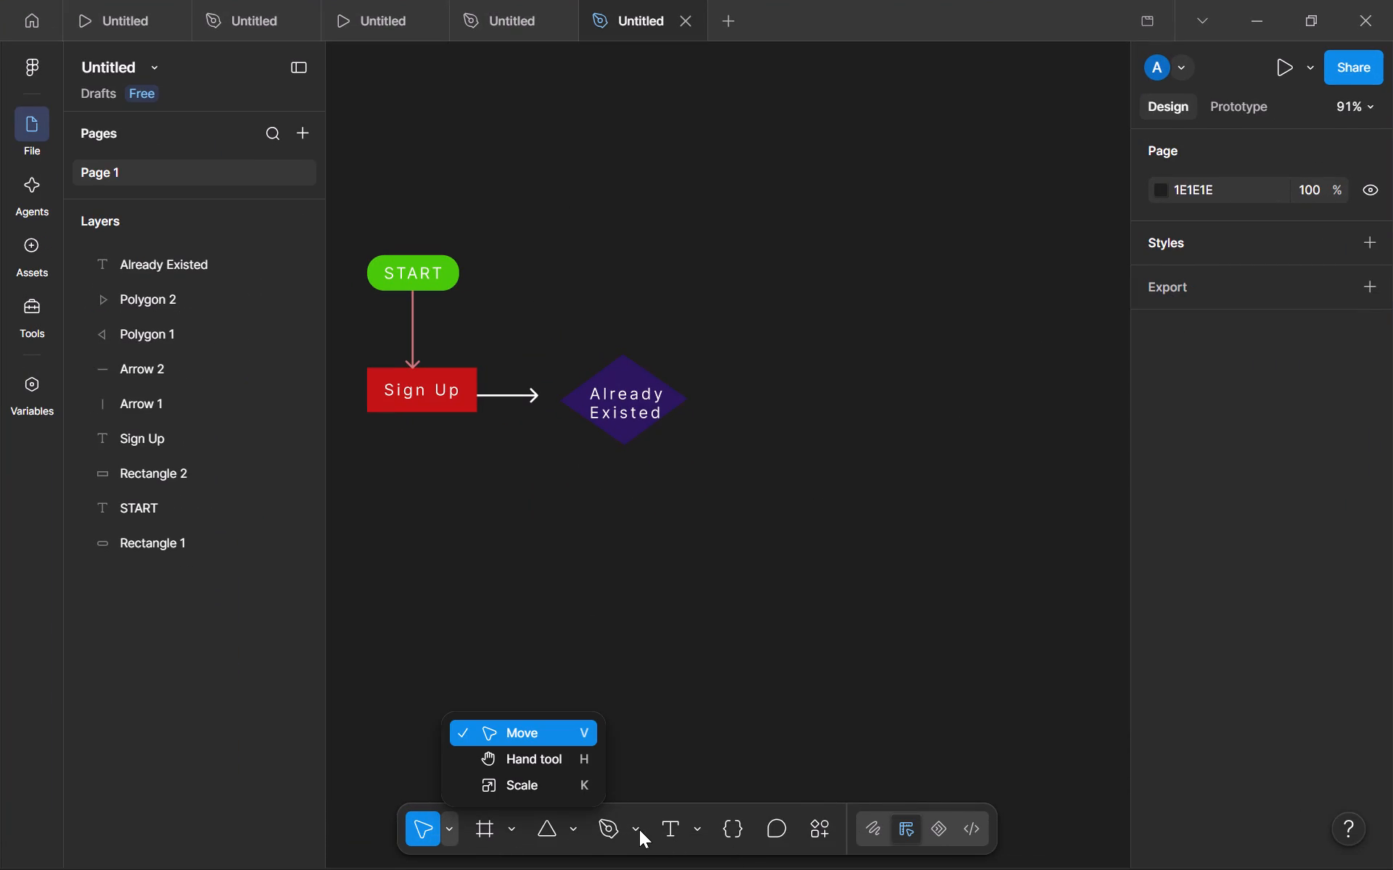
left_click(570, 830)
left_click(570, 830)
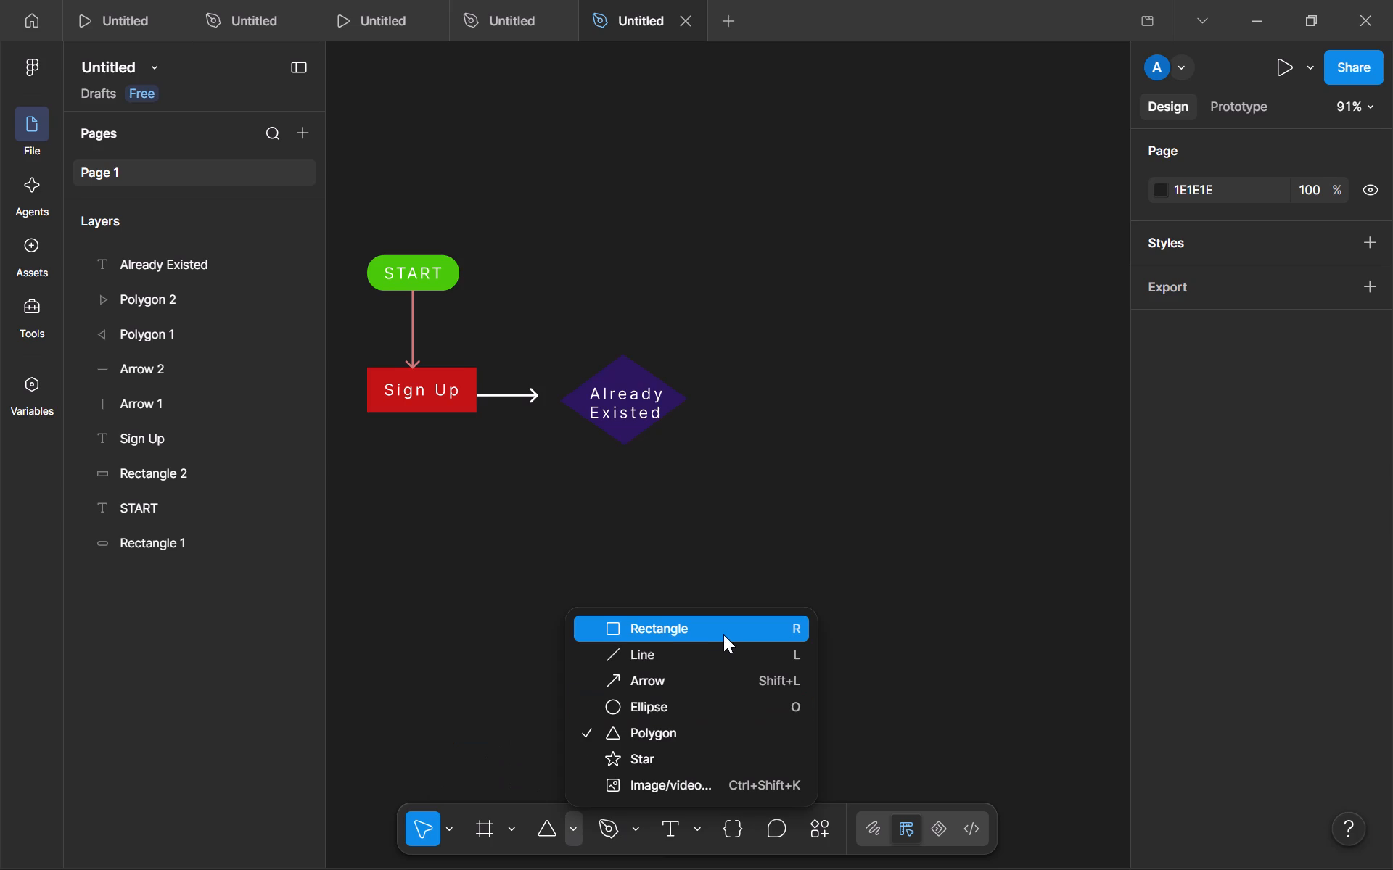
left_click(709, 686)
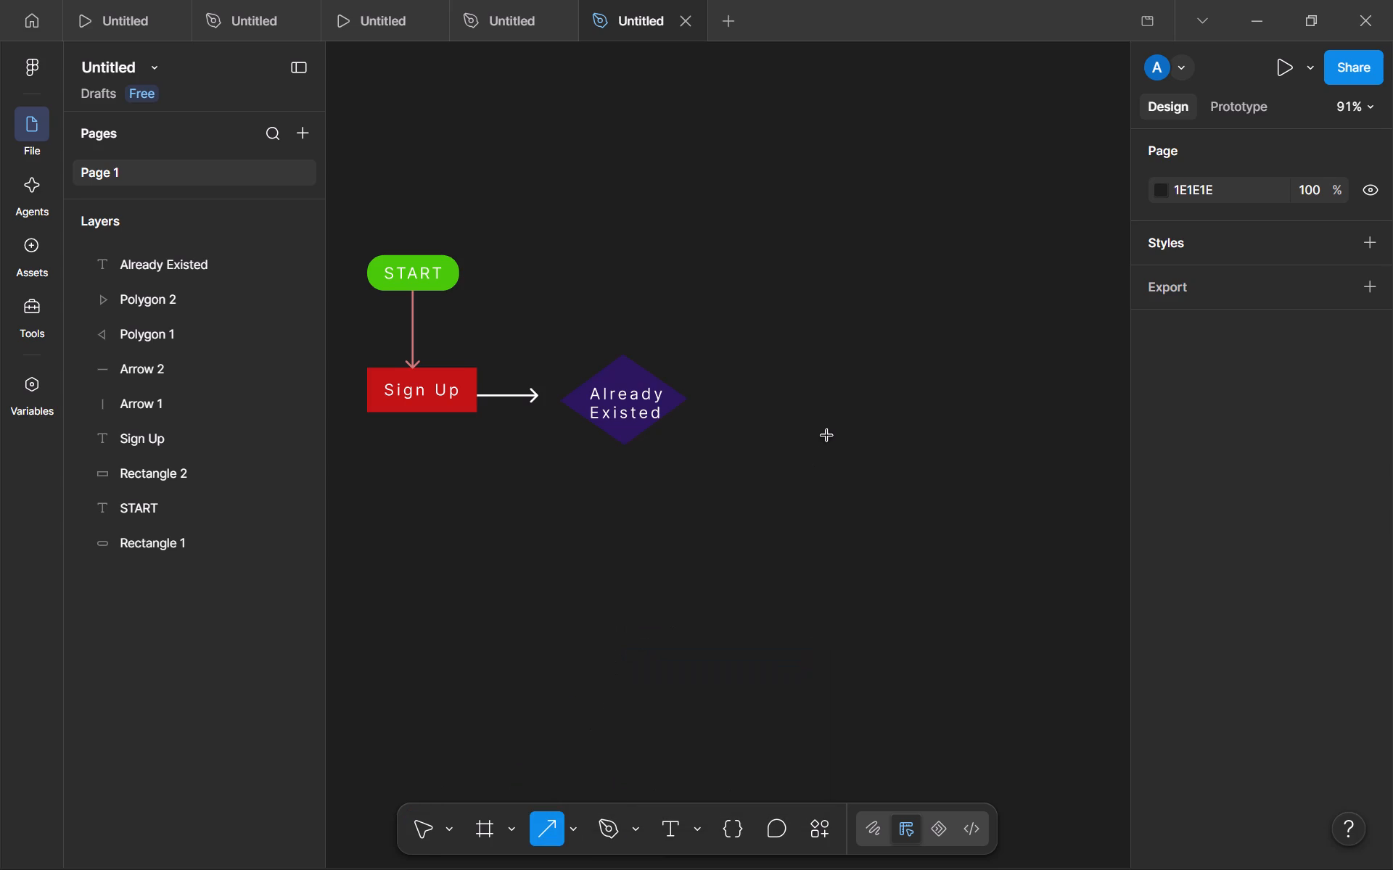
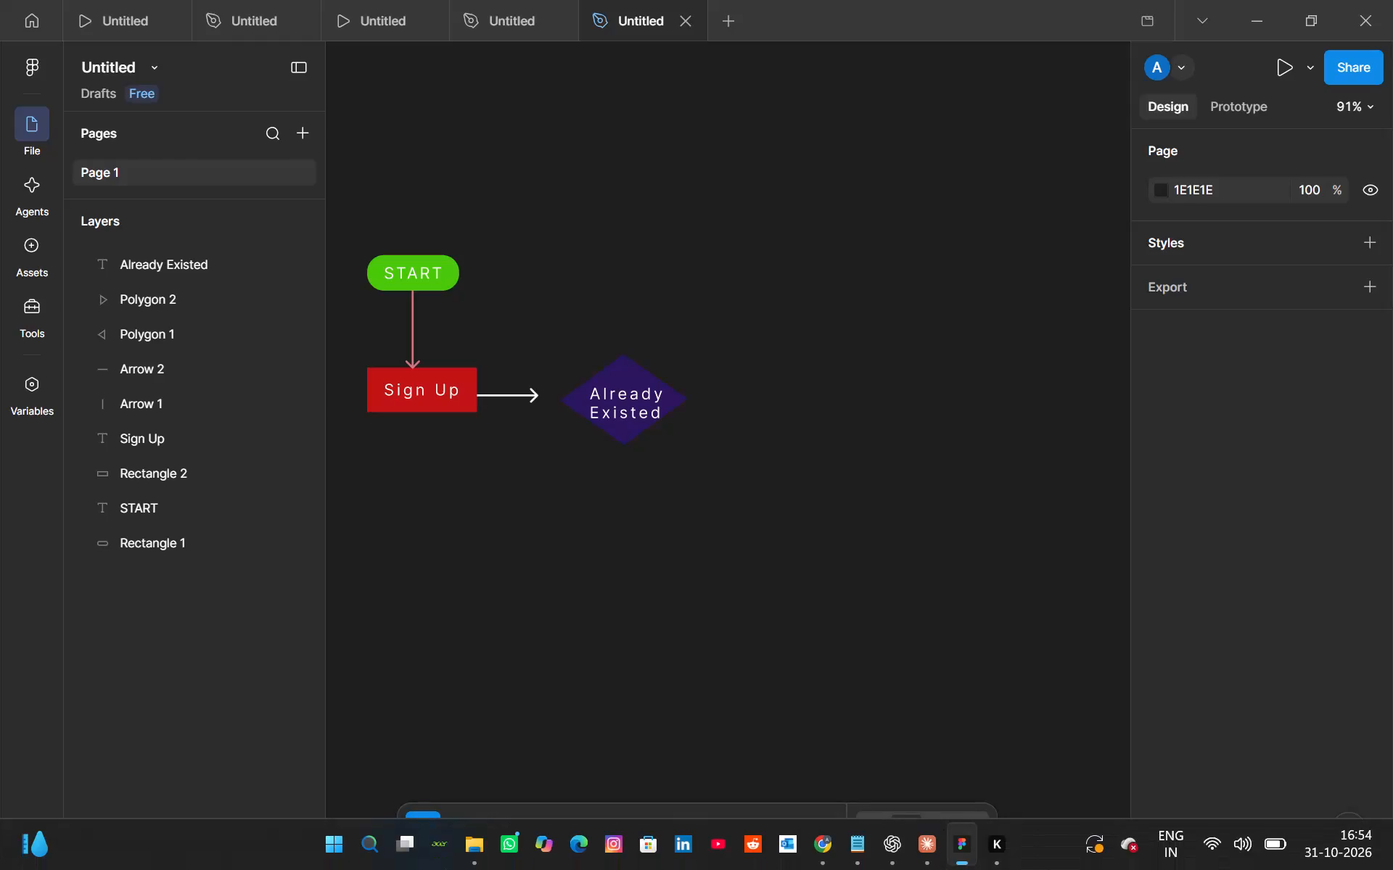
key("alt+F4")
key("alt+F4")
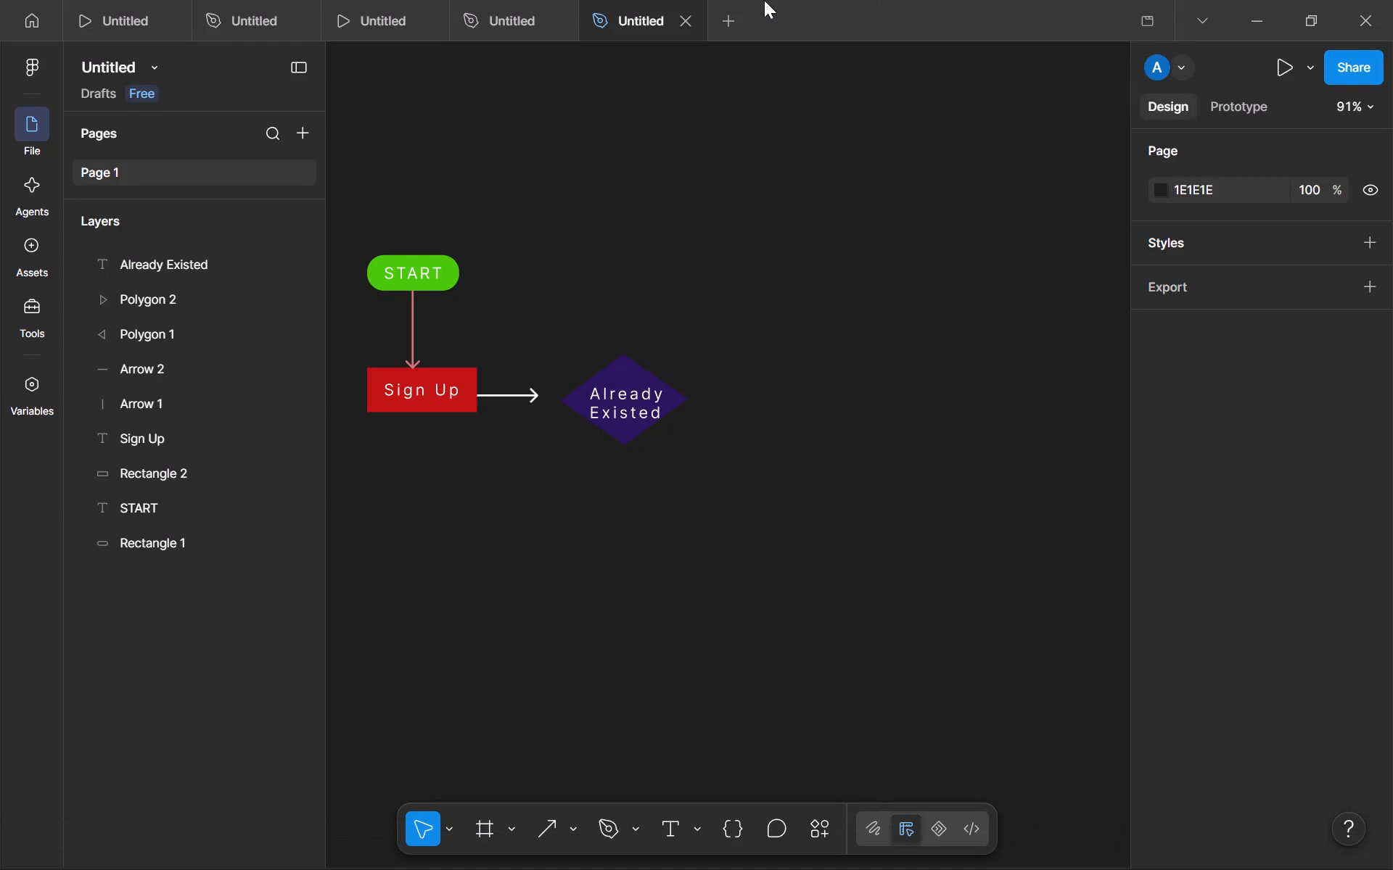